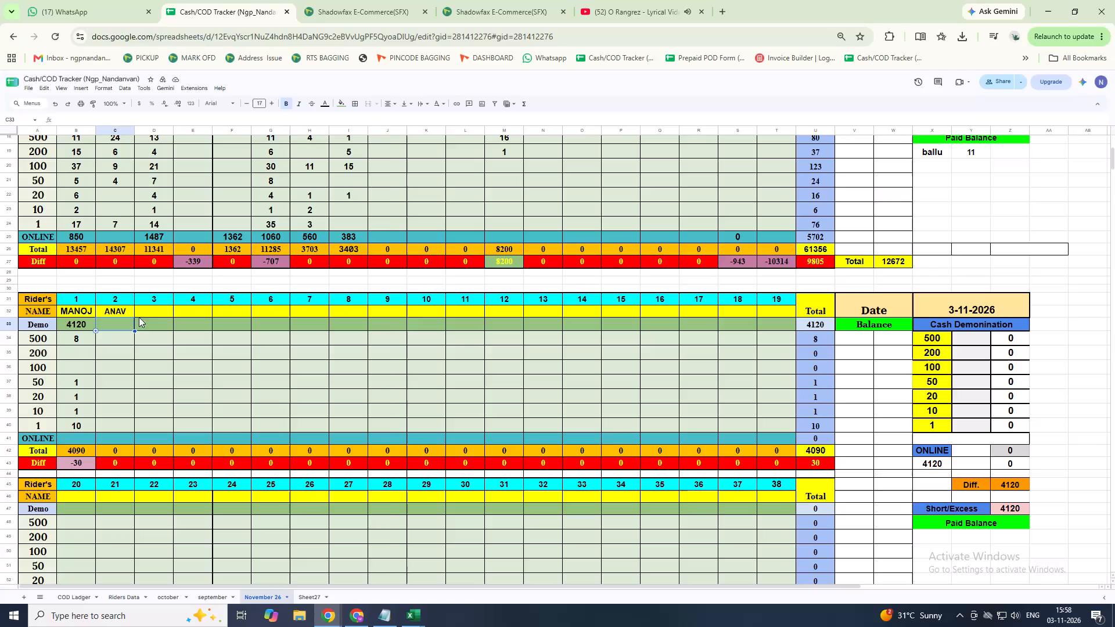
# Enter ANAV's cash counts in the 3-11-2026 block: 16 notes of 500 and 1 note of 200.
pyautogui.click(116, 341)
pyautogui.write('16')
pyautogui.press('Return')
pyautogui.press('1')
pyautogui.press('Return')
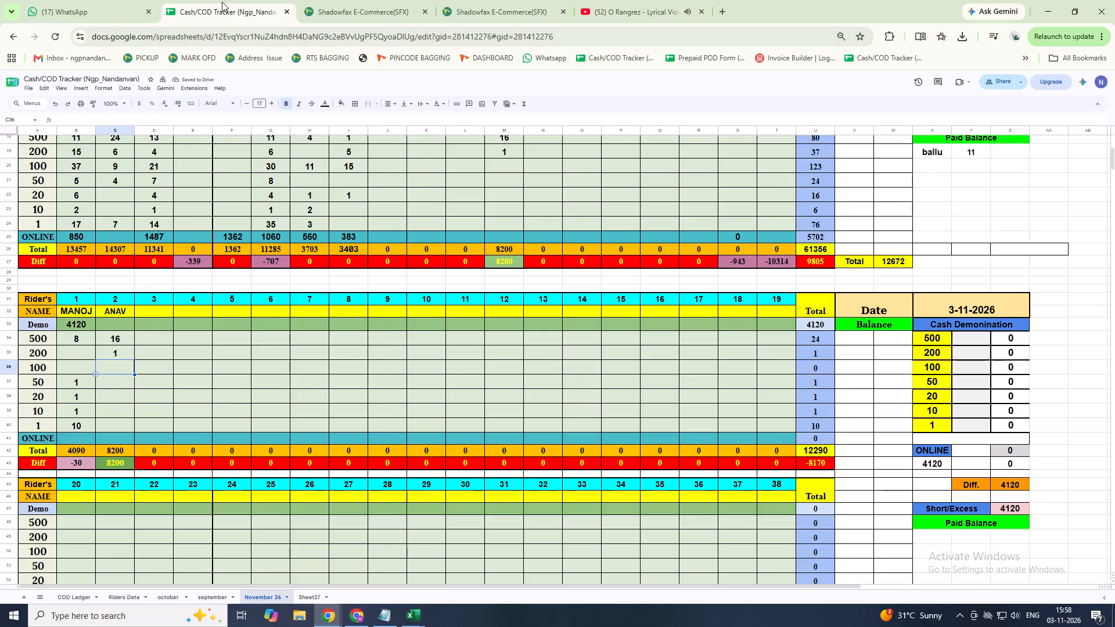
# In the Shadowfax portal's Reverse Operations, close all seller runsheets eligible for closure for rider Manoj.
pyautogui.click(340, 11)
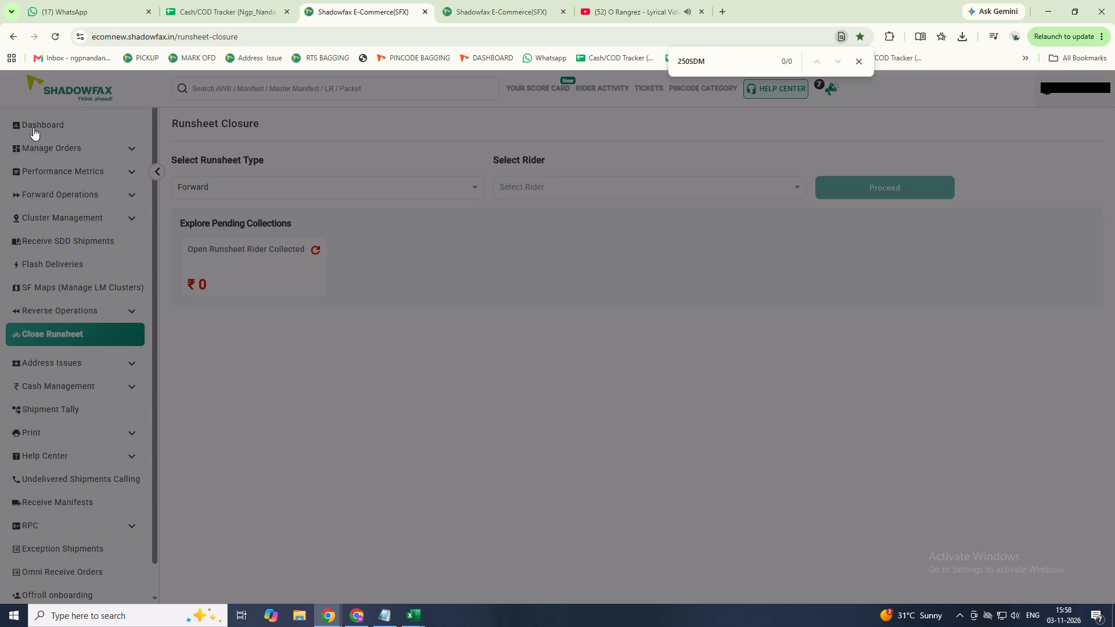
pyautogui.click(85, 309)
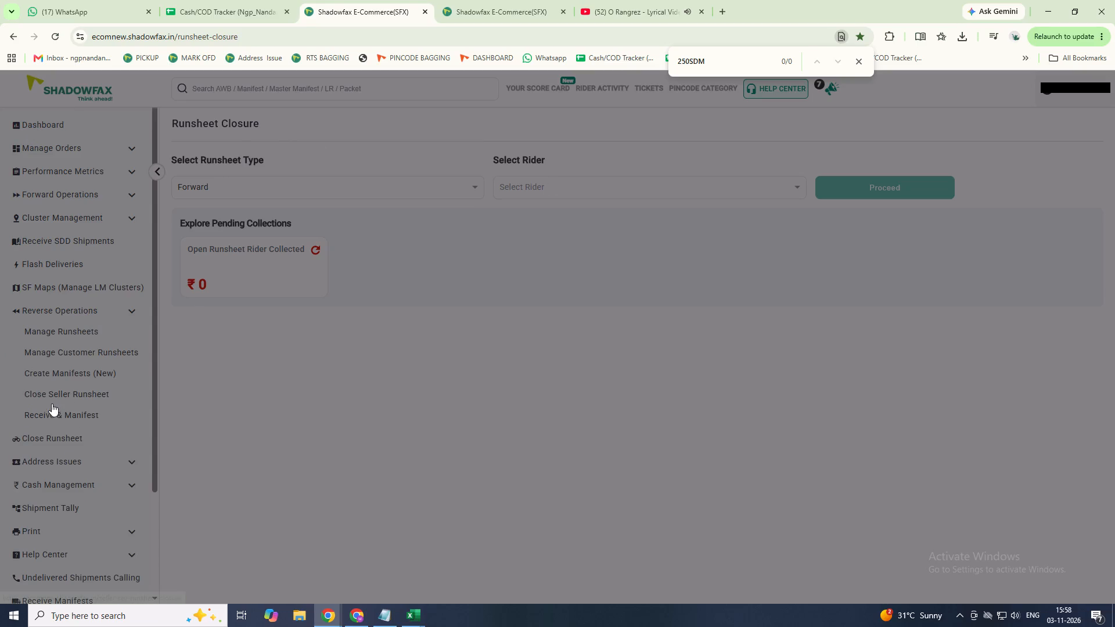
pyautogui.click(51, 386)
pyautogui.click(59, 394)
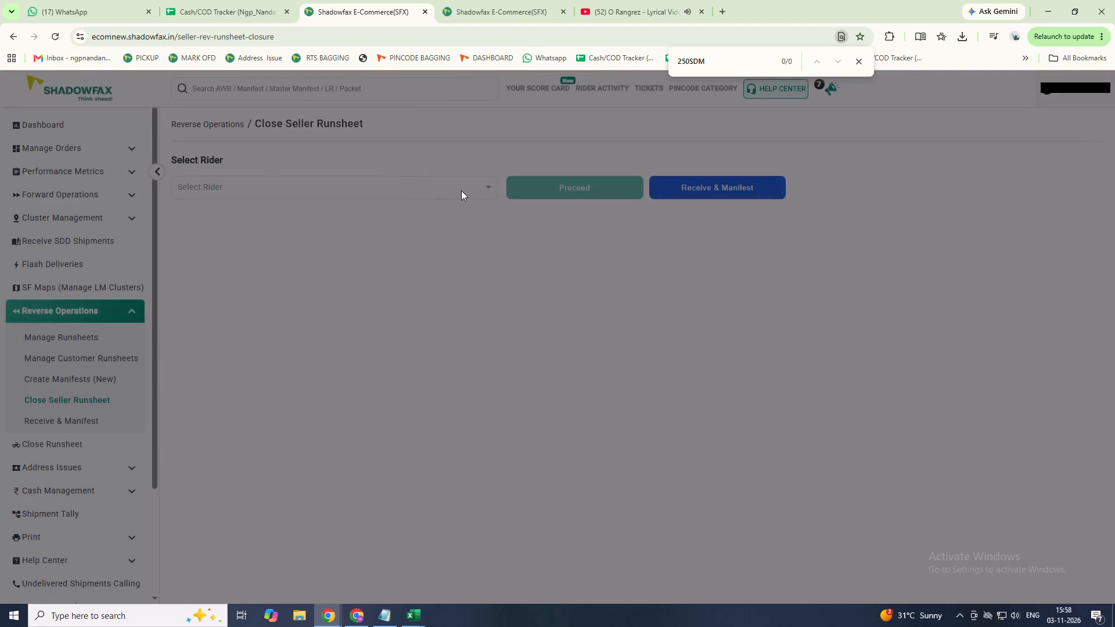
pyautogui.moveTo(462, 189); pyautogui.dragTo(463, 194)
pyautogui.write('MANO')
pyautogui.click(358, 205)
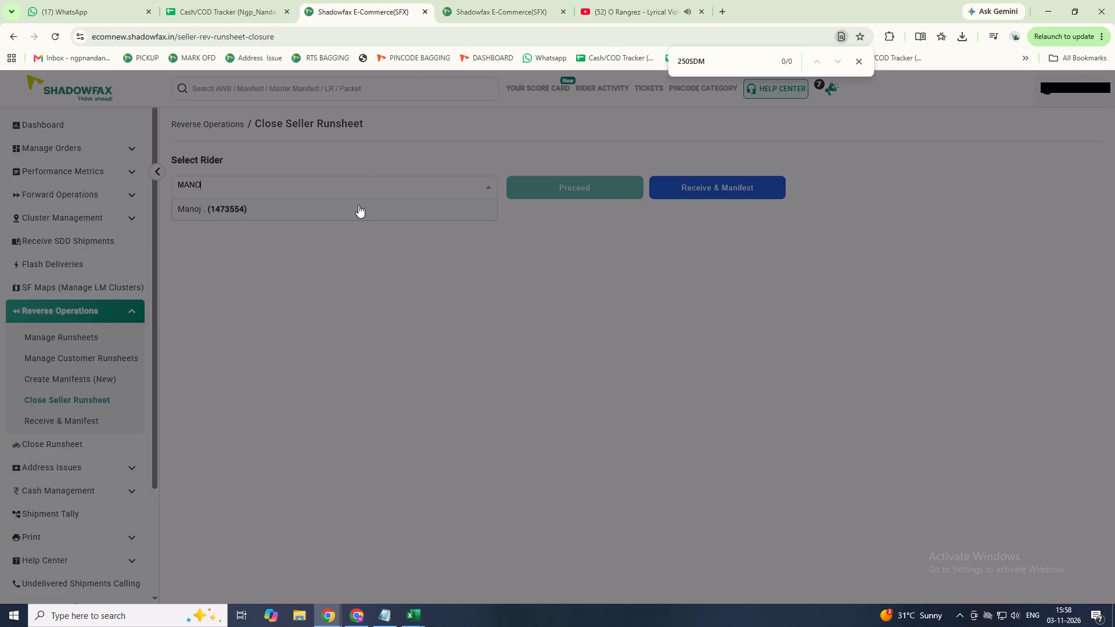
pyautogui.click(588, 182)
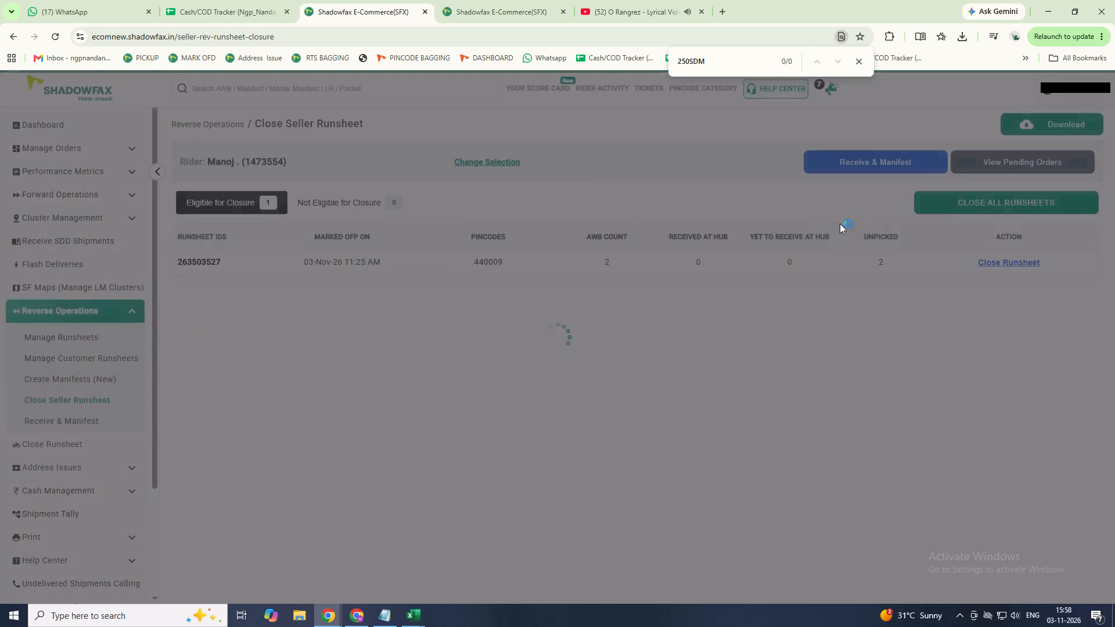
pyautogui.click(970, 203)
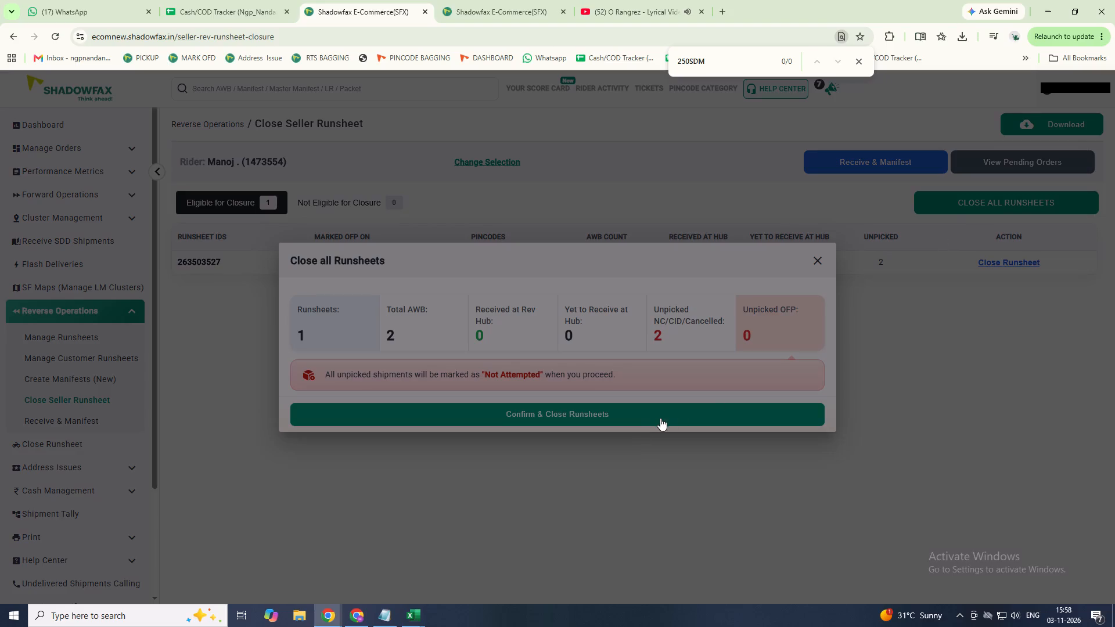
pyautogui.click(645, 417)
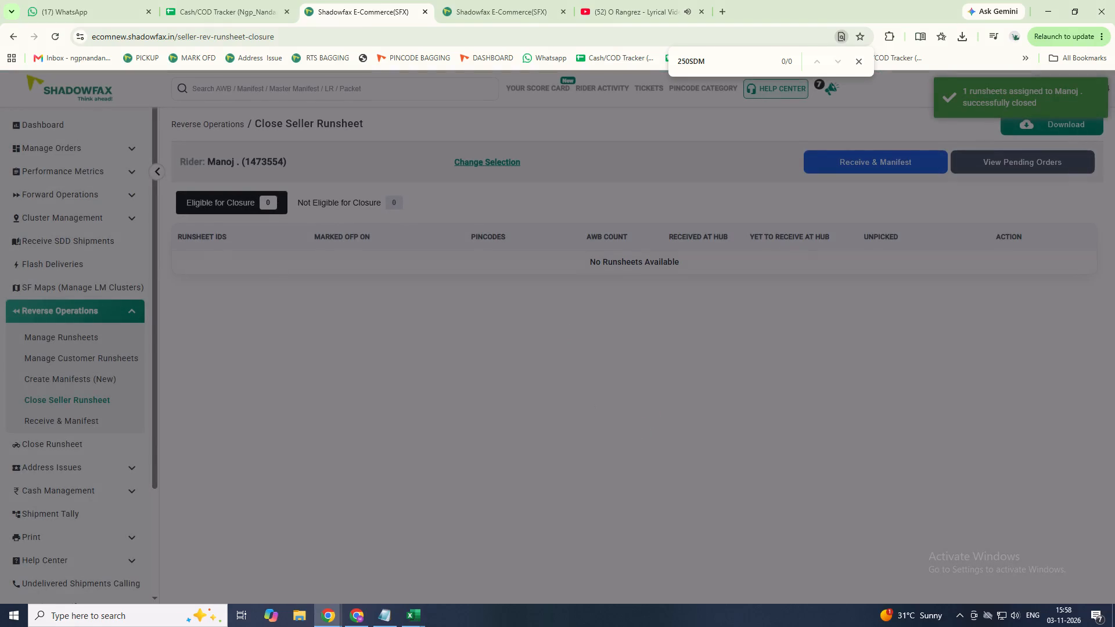
# Return to the Shadowfax hub dashboard.
pyautogui.click(48, 125)
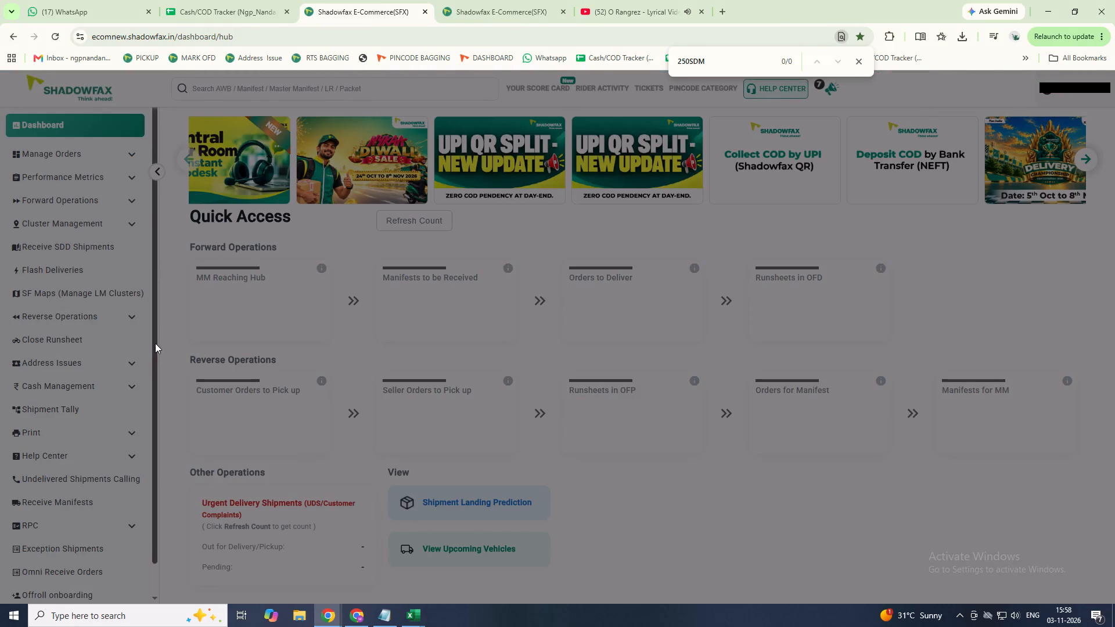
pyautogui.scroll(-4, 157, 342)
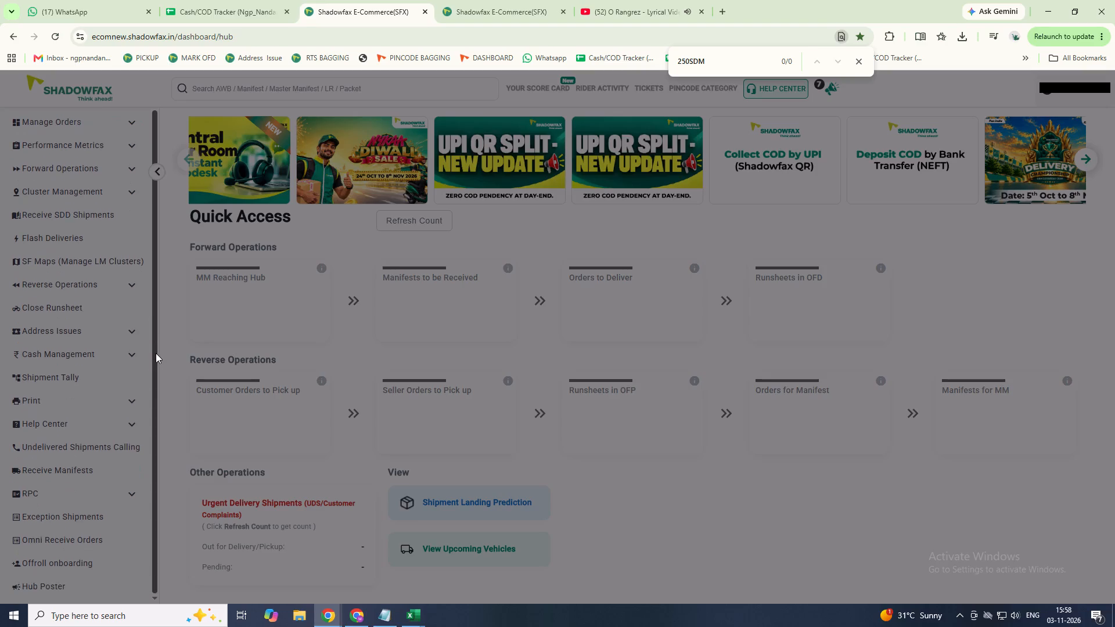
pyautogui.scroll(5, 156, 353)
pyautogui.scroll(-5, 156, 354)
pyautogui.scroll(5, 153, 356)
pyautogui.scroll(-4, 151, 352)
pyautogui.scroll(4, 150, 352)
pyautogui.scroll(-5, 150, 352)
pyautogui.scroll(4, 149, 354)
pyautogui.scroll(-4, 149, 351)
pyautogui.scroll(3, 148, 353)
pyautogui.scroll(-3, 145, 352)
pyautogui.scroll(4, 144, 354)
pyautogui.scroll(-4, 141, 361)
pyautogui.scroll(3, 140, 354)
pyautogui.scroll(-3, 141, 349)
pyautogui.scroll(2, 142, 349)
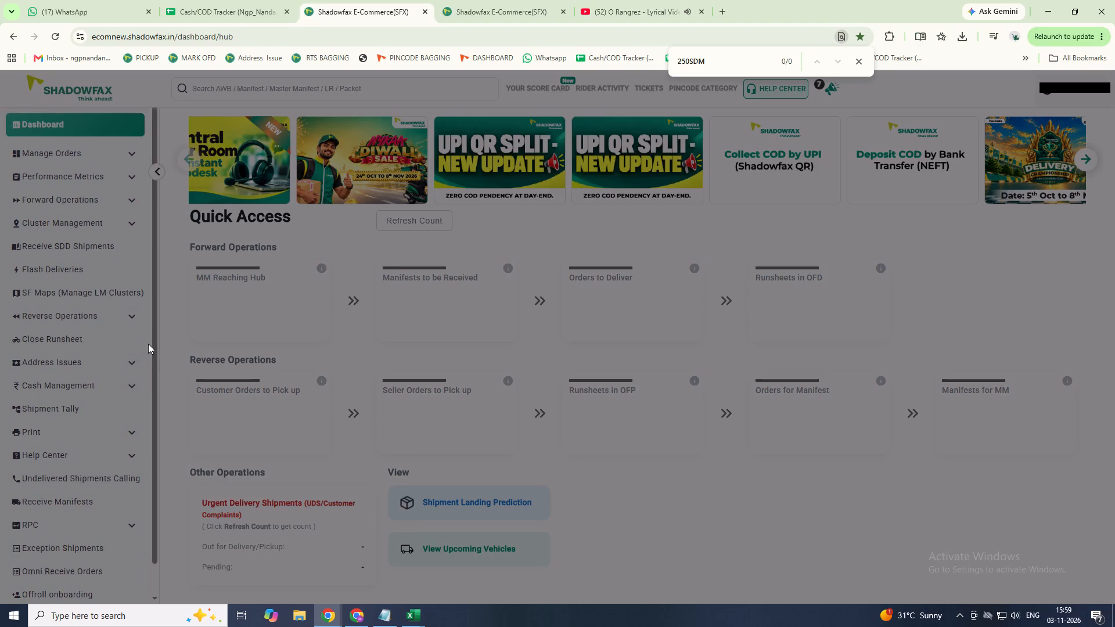
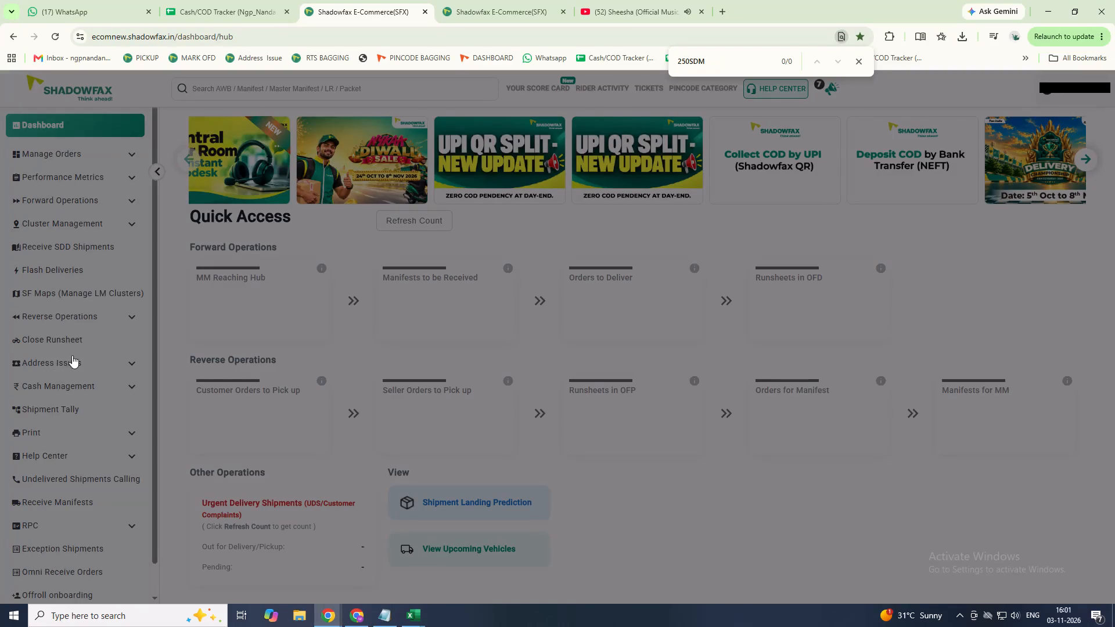
# Open the hub's Shipment Tally page and activate the shipment AWB scan field.
pyautogui.click(44, 402)
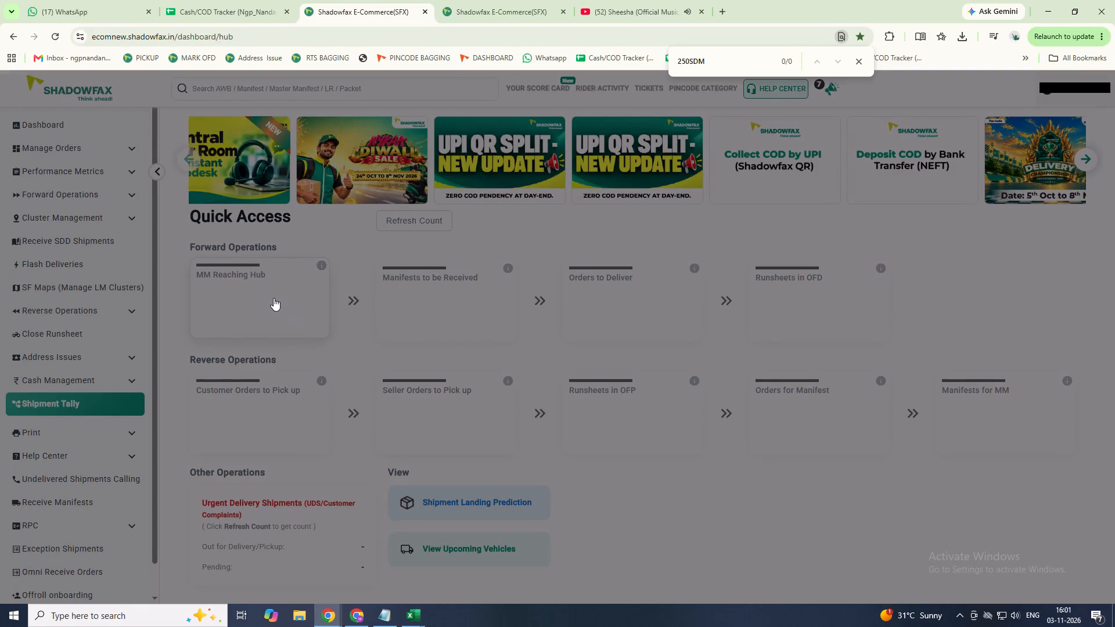
pyautogui.click(70, 407)
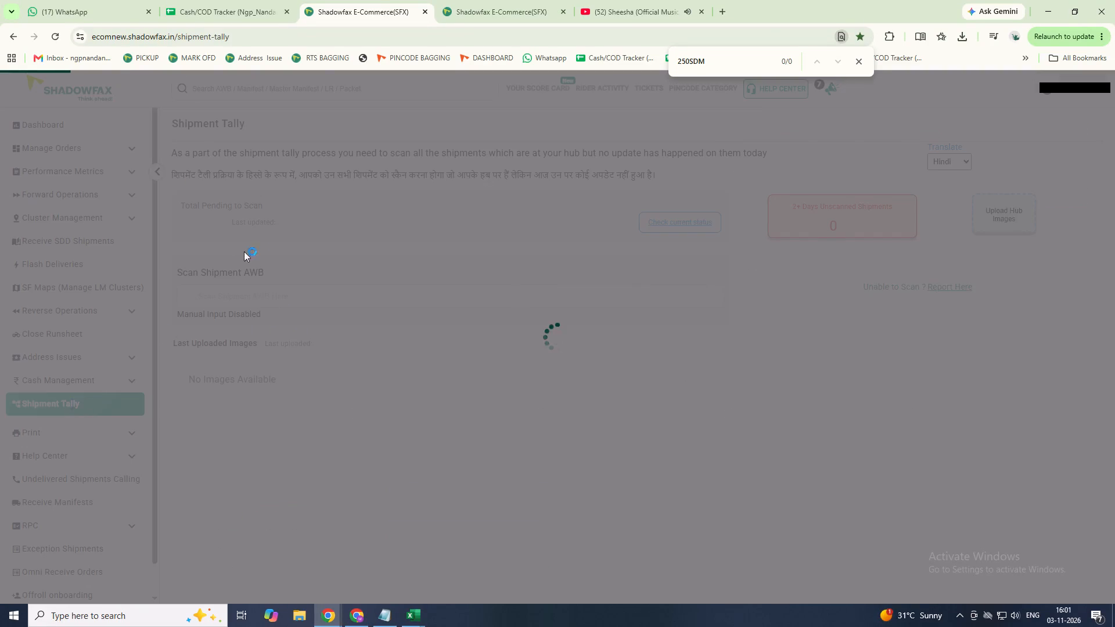
pyautogui.click(271, 296)
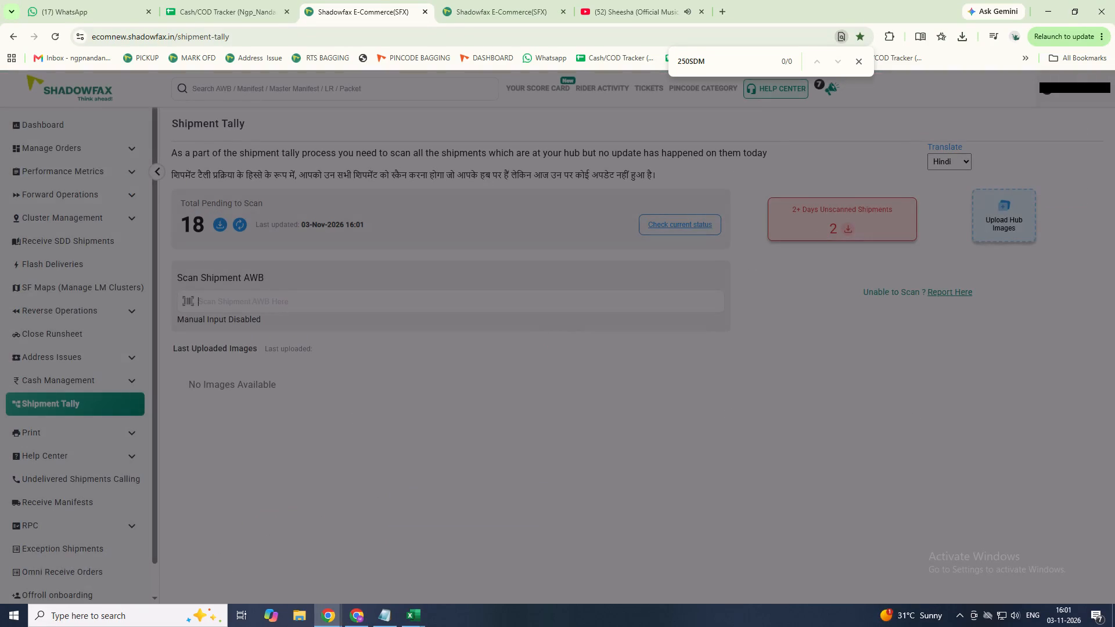
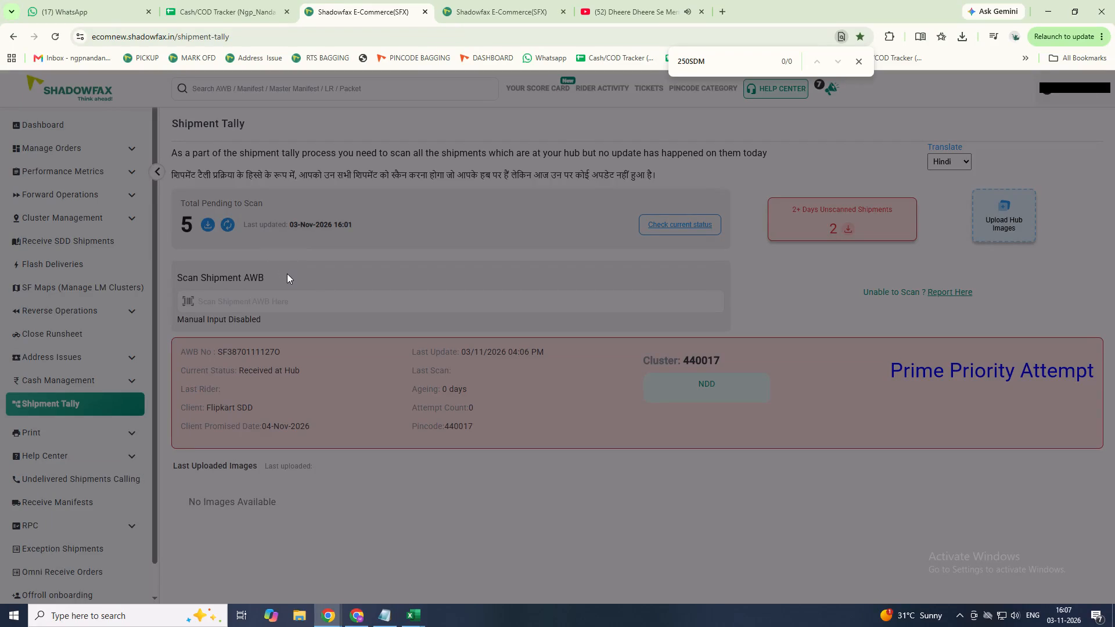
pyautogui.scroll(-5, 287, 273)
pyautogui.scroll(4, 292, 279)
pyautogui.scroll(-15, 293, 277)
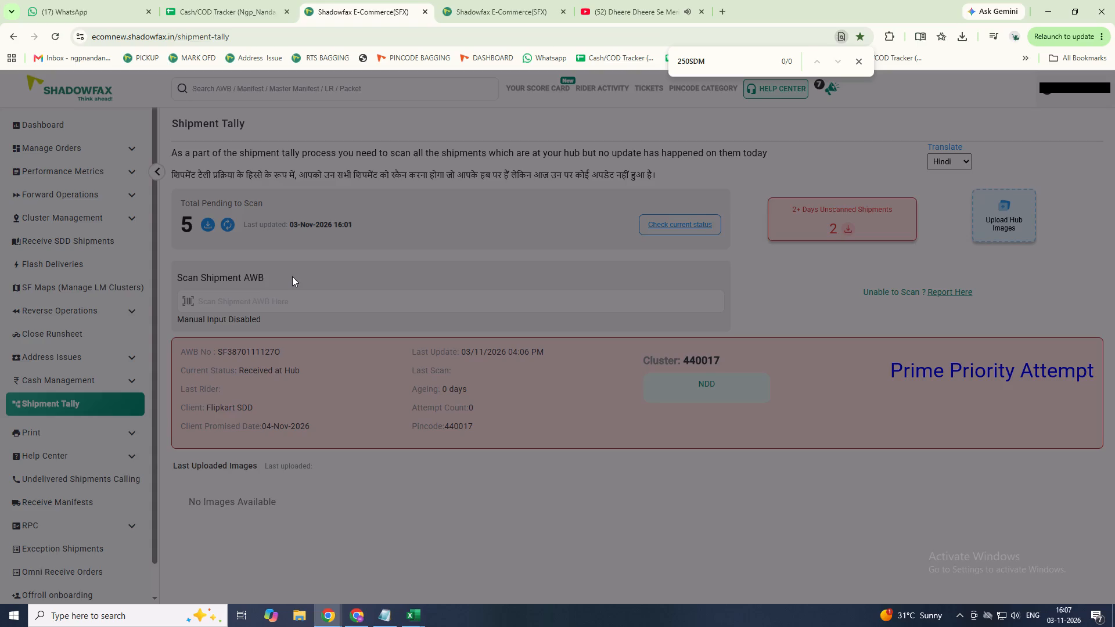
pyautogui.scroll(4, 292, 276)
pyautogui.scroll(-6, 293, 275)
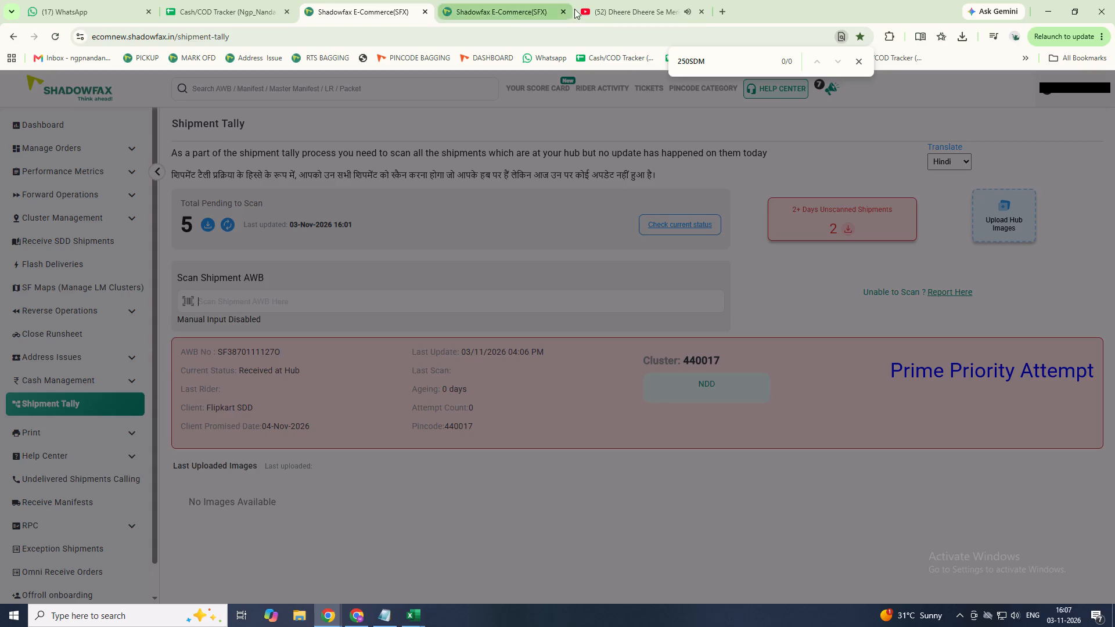
# Go through the dashboard's customer orders to pick up and open the creation page for a new pickup runsheet.
pyautogui.click(42, 119)
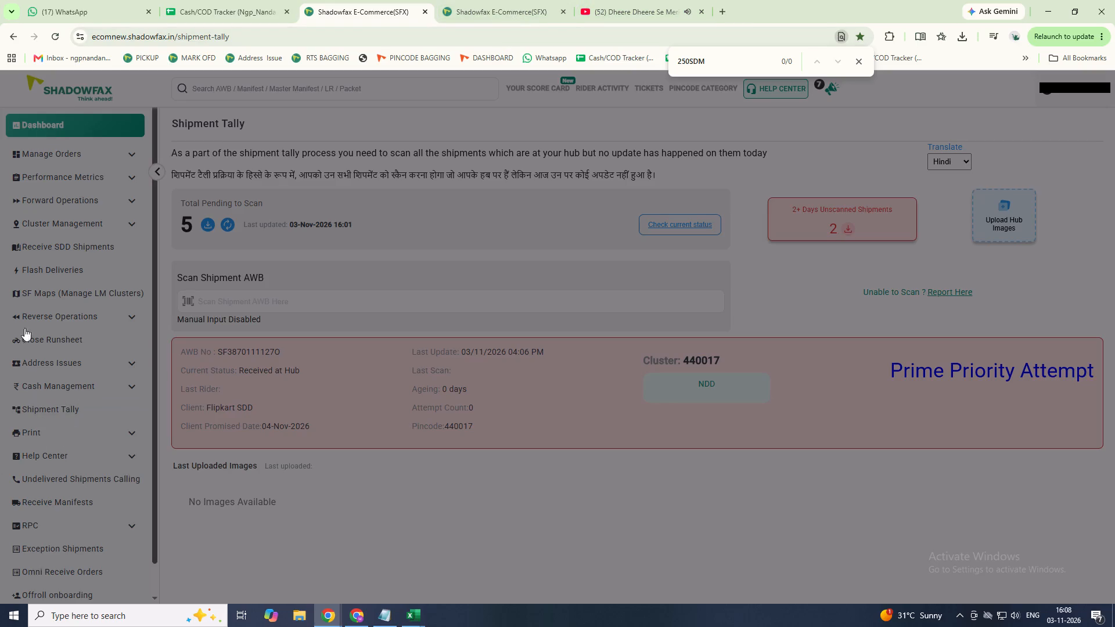
pyautogui.click(87, 124)
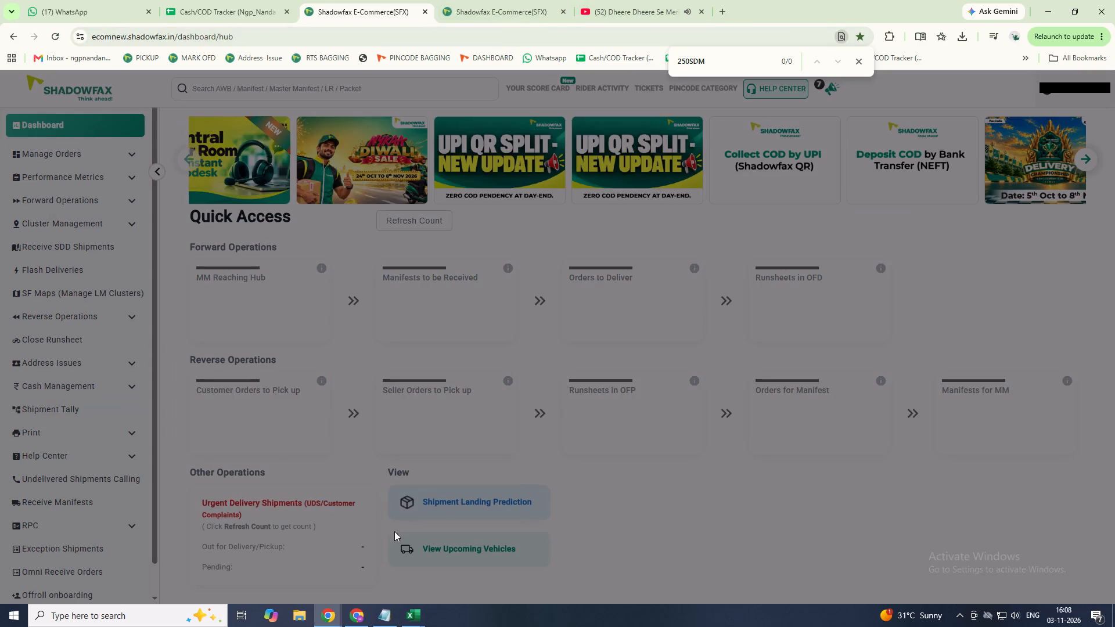
pyautogui.click(309, 418)
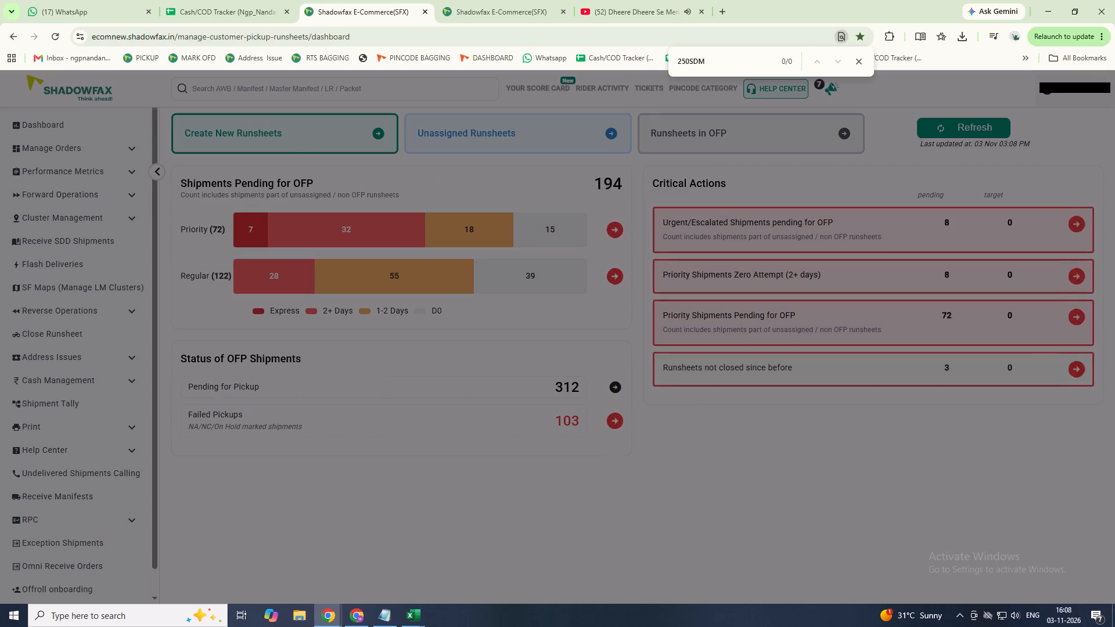
pyautogui.click(294, 126)
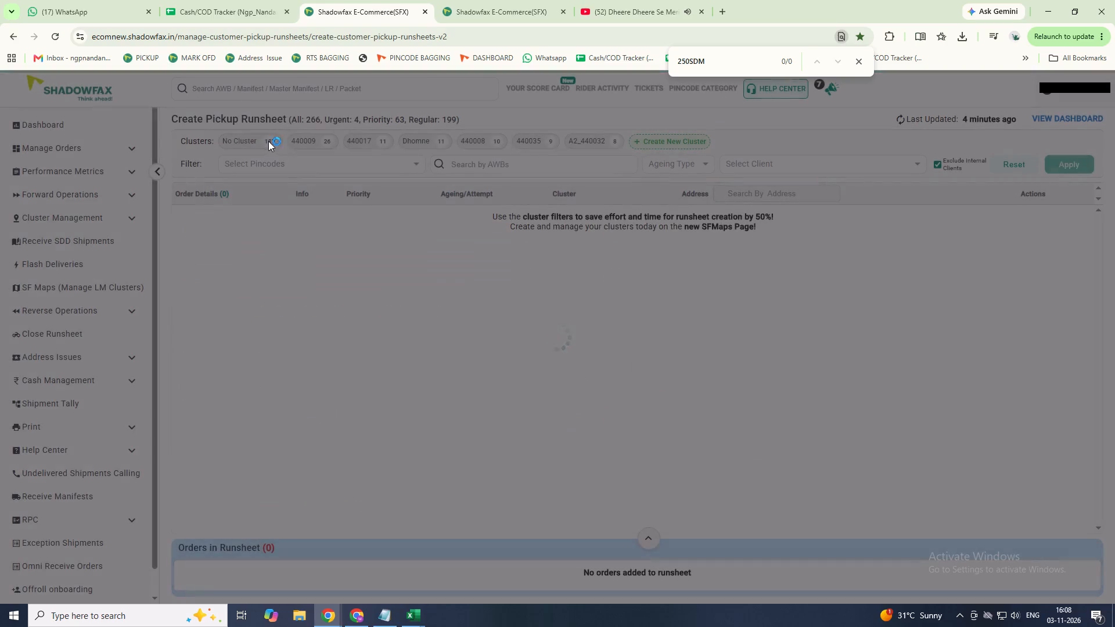
# Filter the pickup orders by pincodes 440035 and 440008 and apply the filter.
pyautogui.click(293, 158)
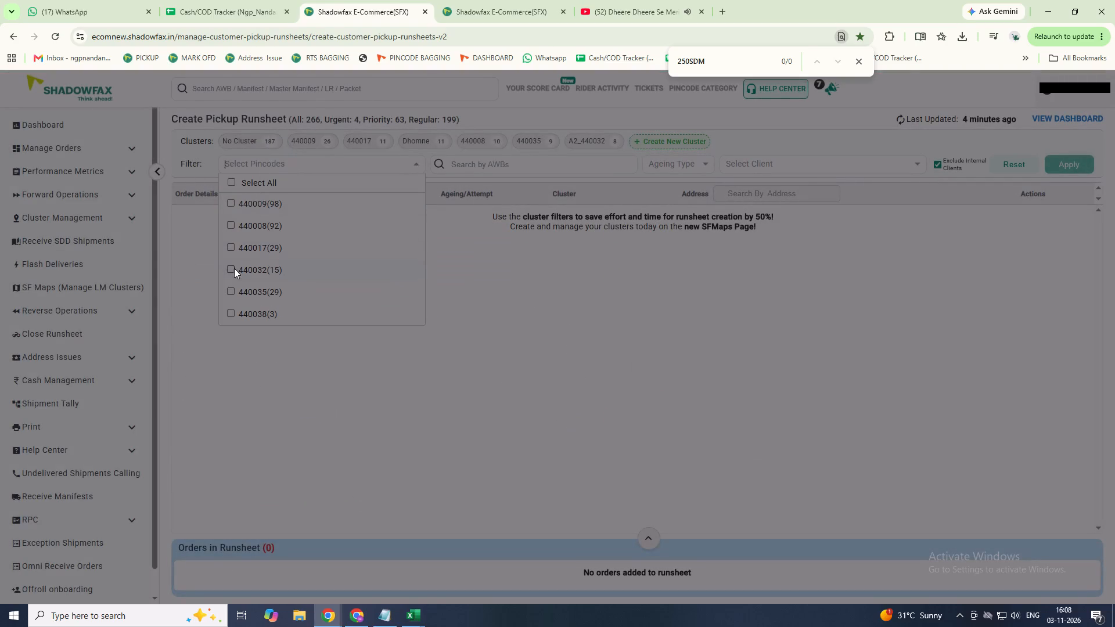
pyautogui.click(229, 291)
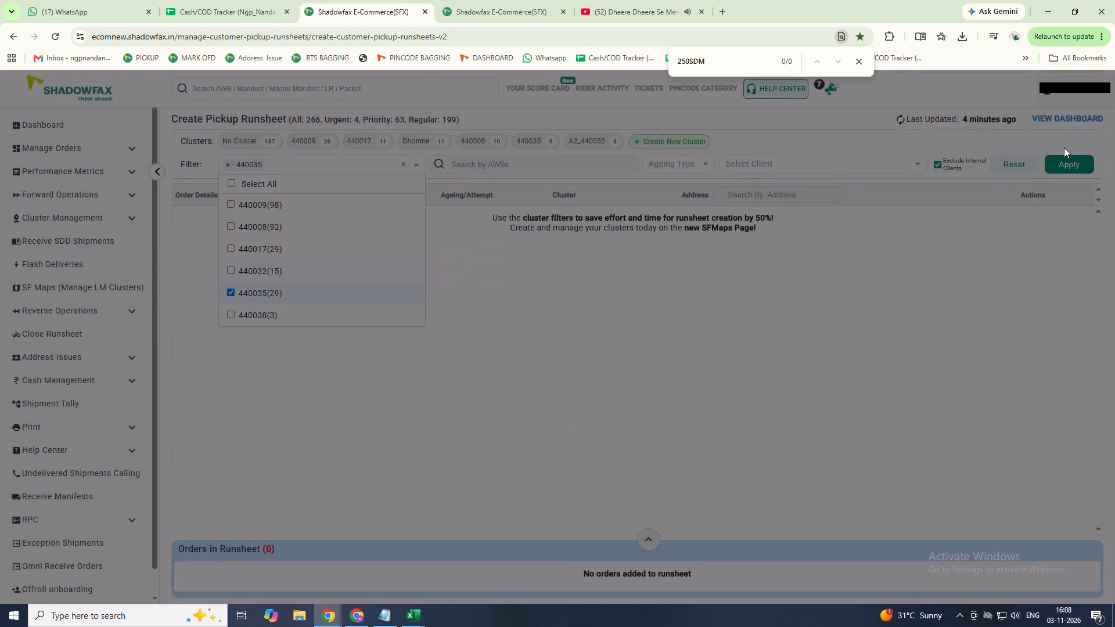
pyautogui.moveTo(1078, 168); pyautogui.dragTo(1078, 176)
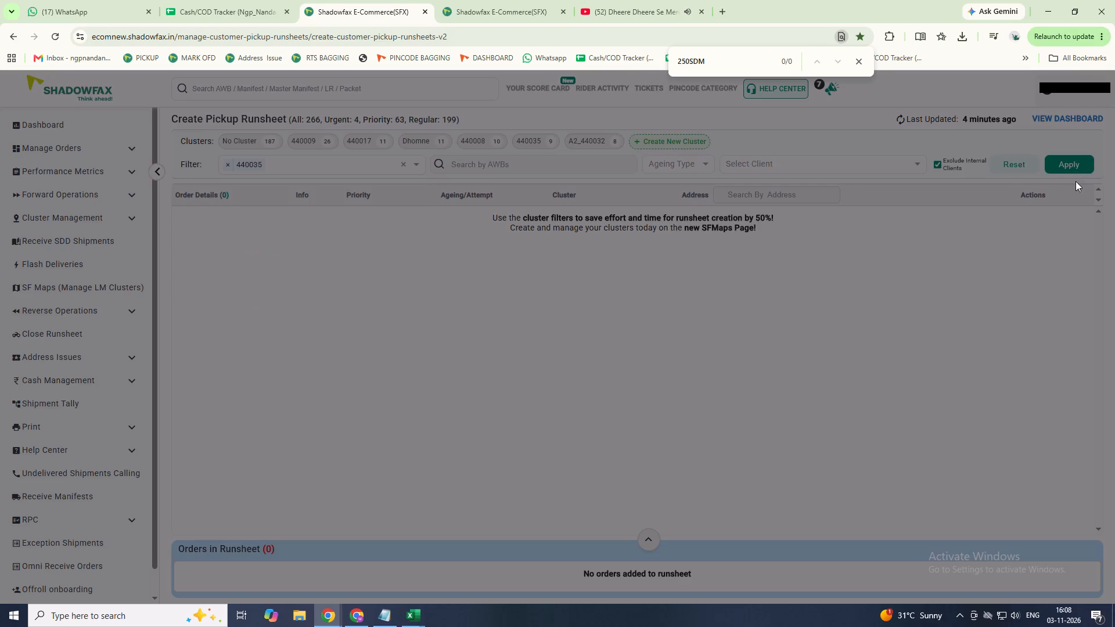
pyautogui.click(415, 175)
pyautogui.click(415, 160)
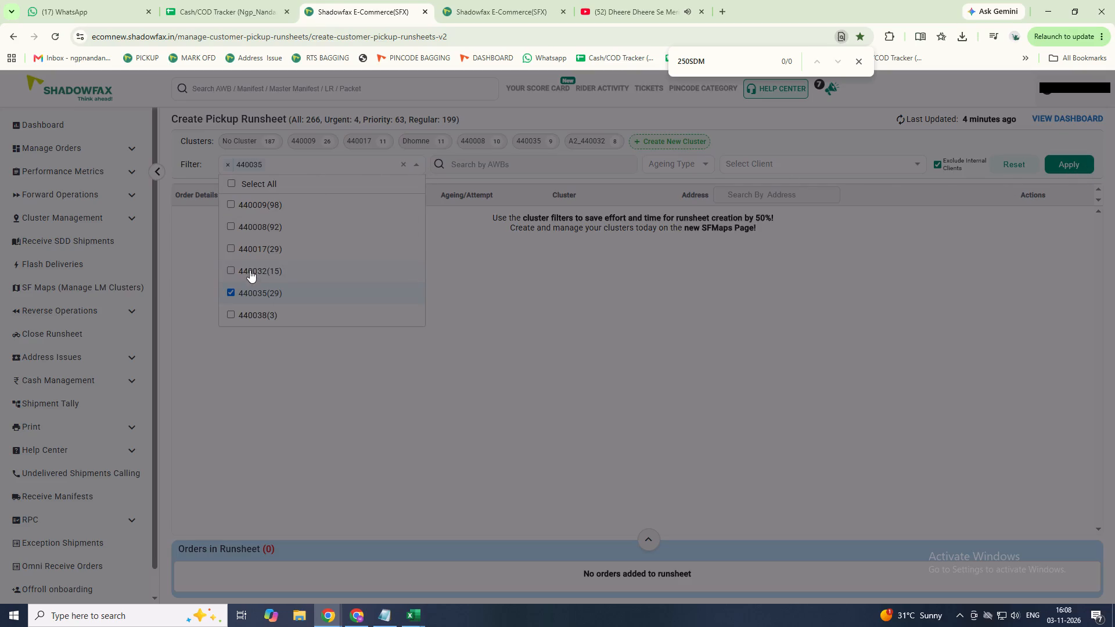
pyautogui.click(232, 226)
pyautogui.click(1066, 168)
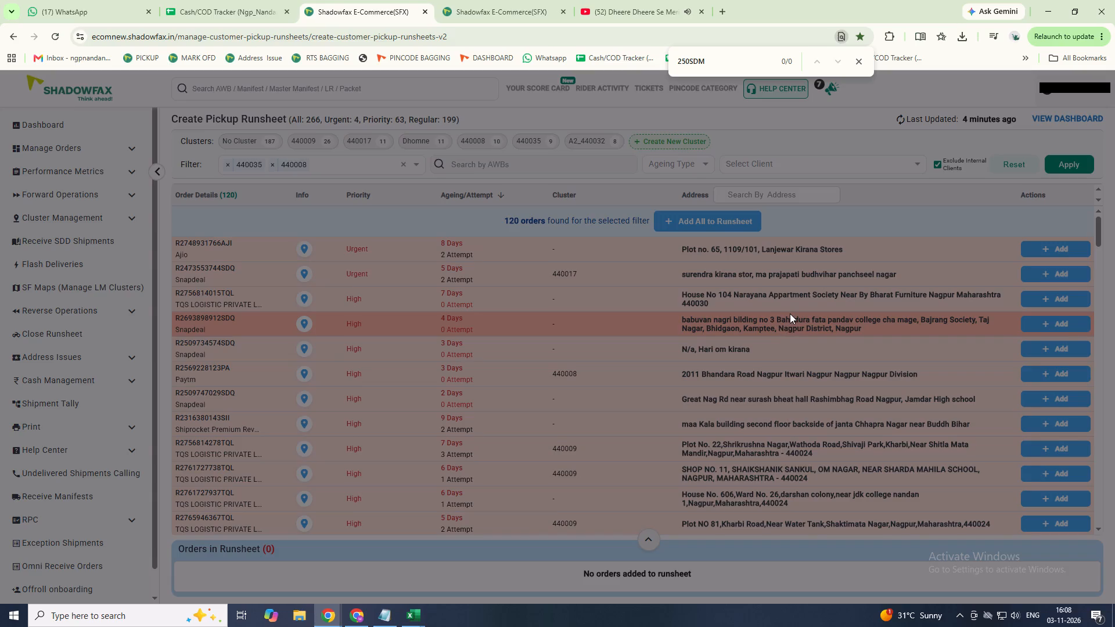
# Examine the filtered pickup orders, checking their priority, ageing, attempts, cluster and address for the runsheet.
pyautogui.scroll(-2, 789, 318)
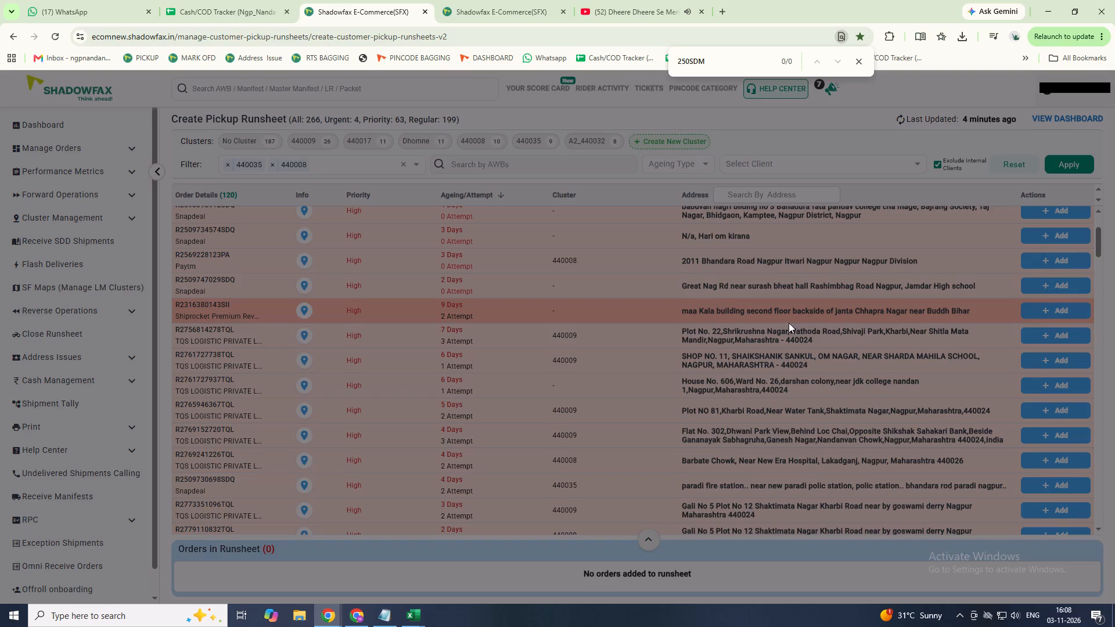
pyautogui.scroll(-2, 788, 323)
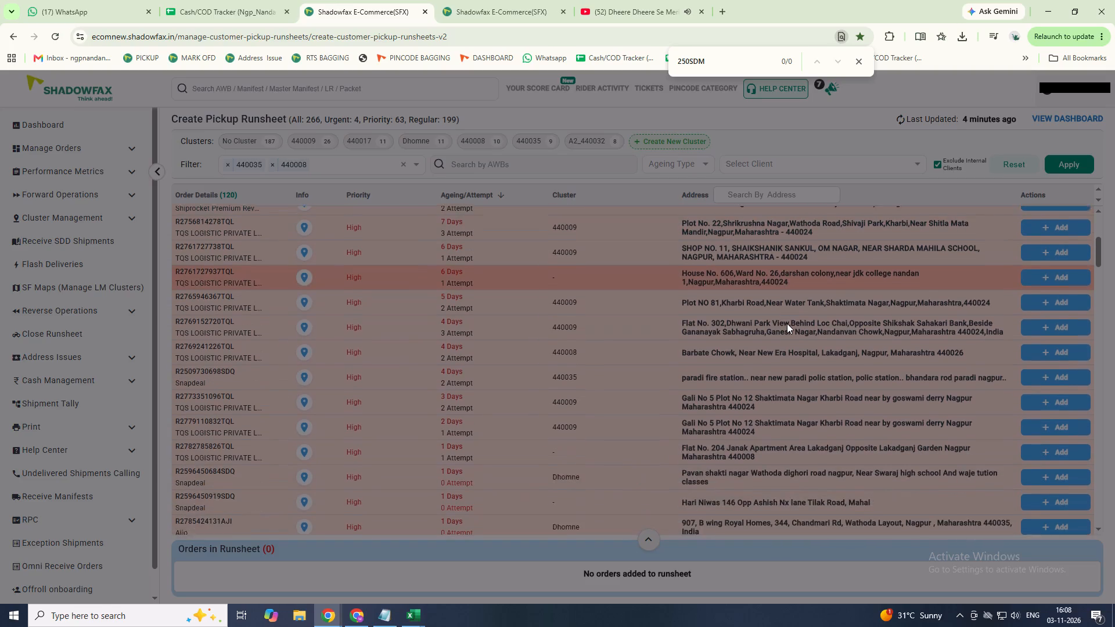
pyautogui.scroll(-2, 787, 323)
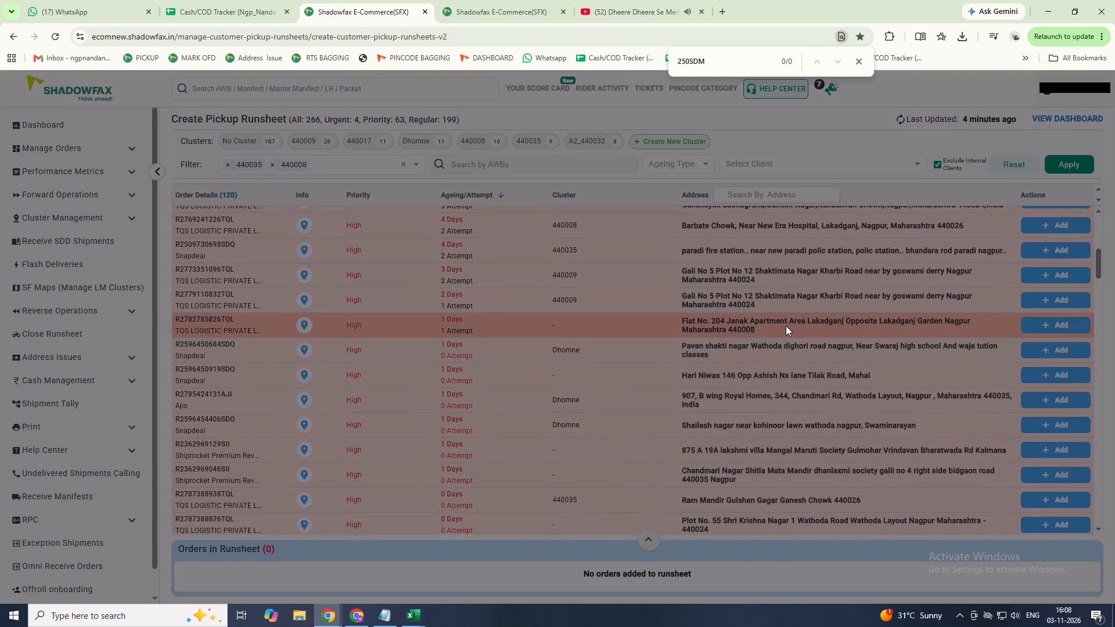
pyautogui.scroll(-2, 786, 326)
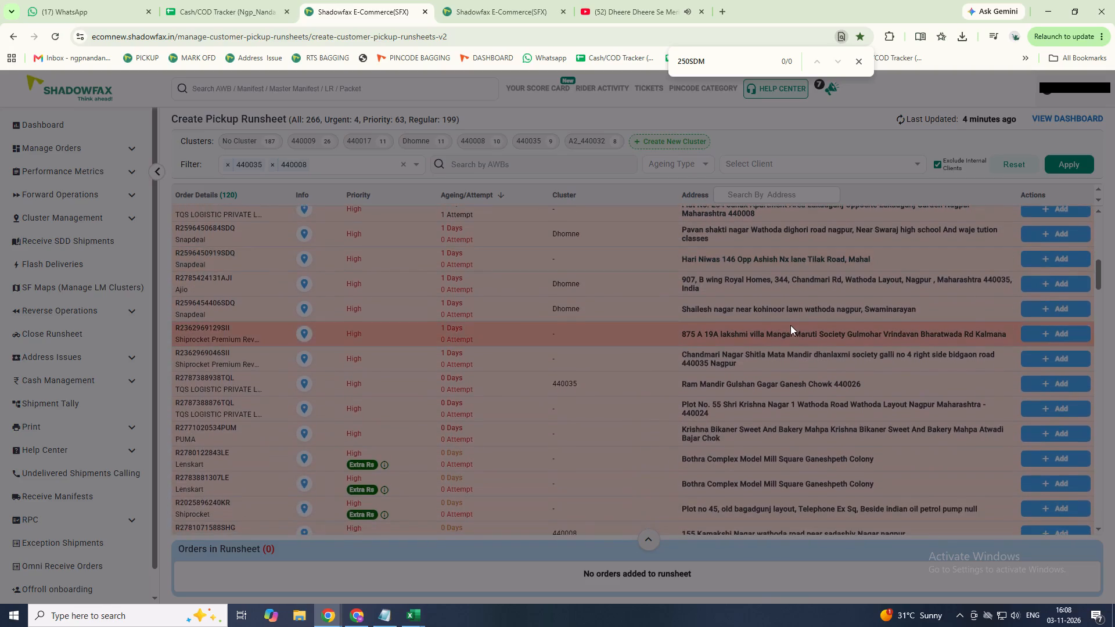
pyautogui.scroll(-1, 790, 326)
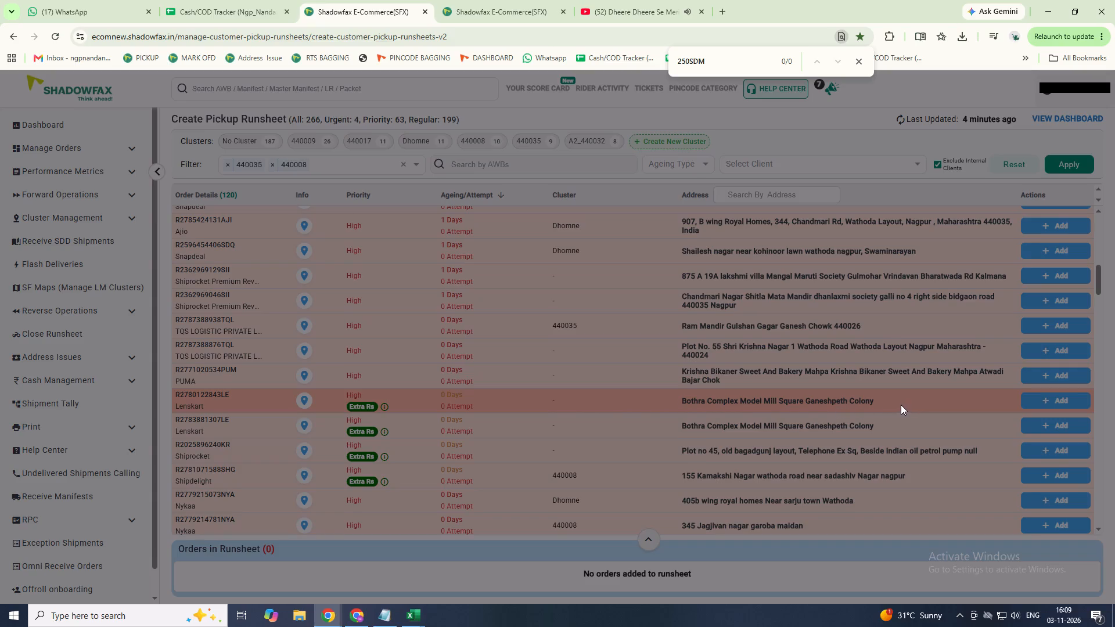
pyautogui.scroll(-2, 899, 403)
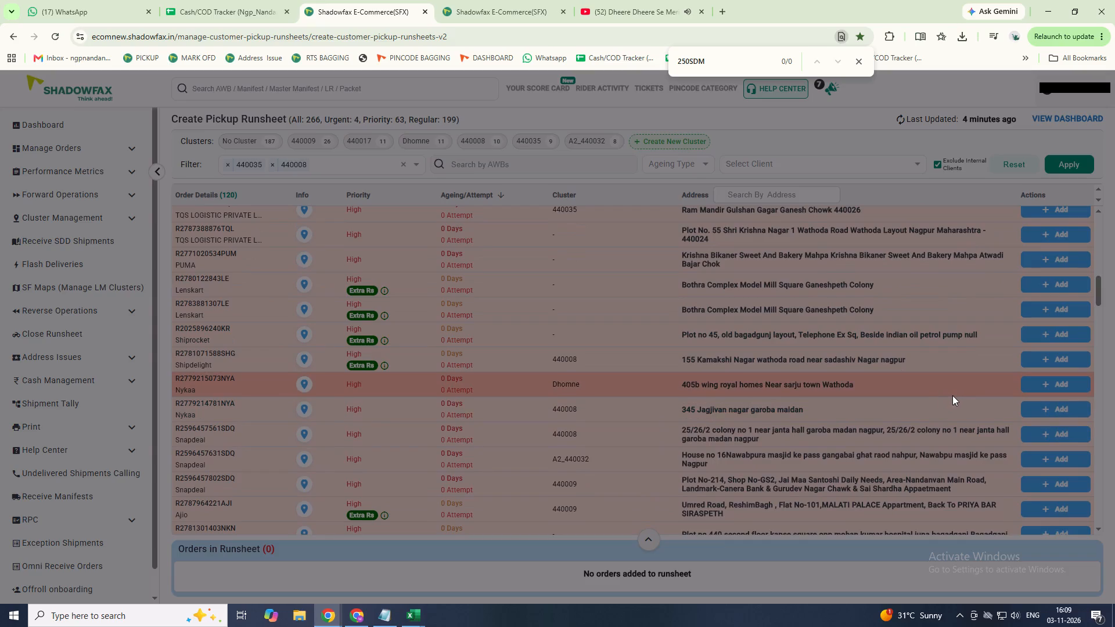
pyautogui.scroll(-2, 943, 392)
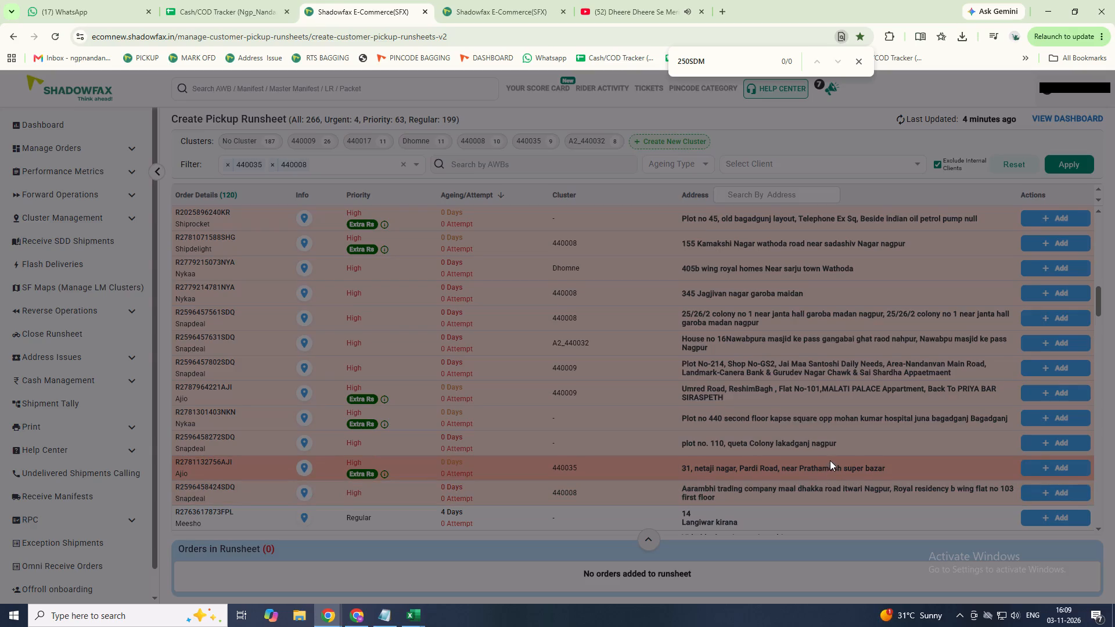
pyautogui.scroll(-1, 829, 462)
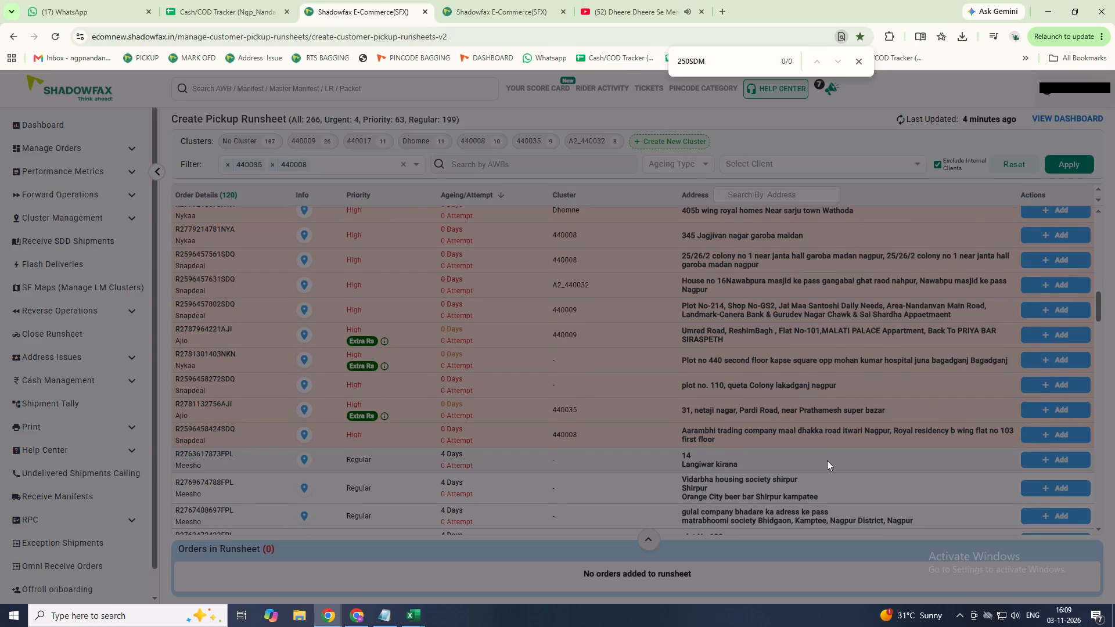
pyautogui.scroll(-5, 827, 461)
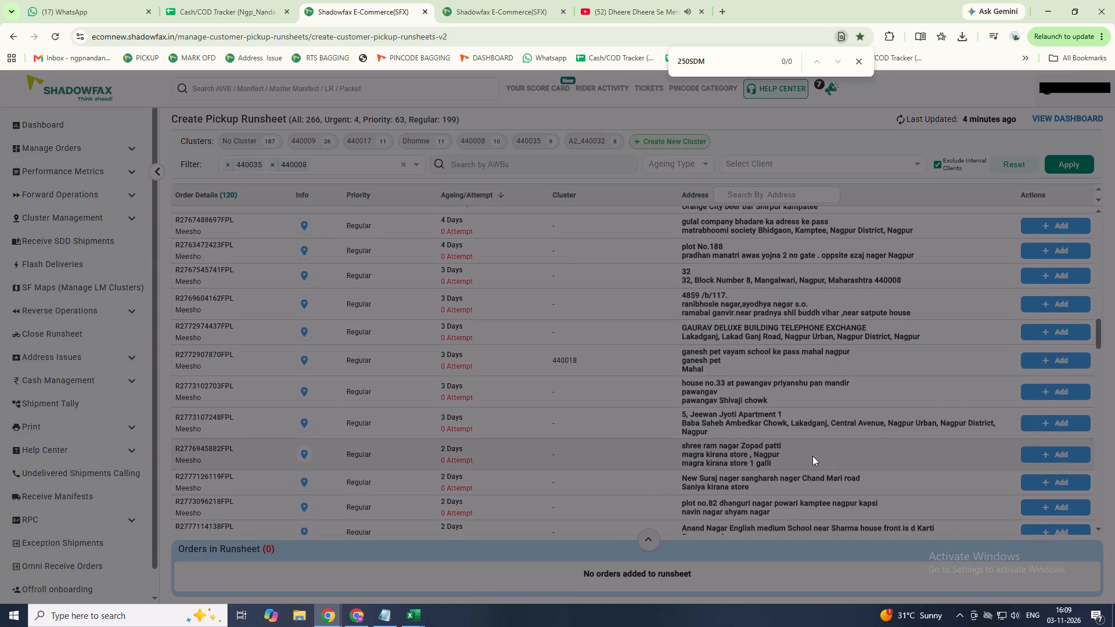
pyautogui.scroll(-3, 812, 455)
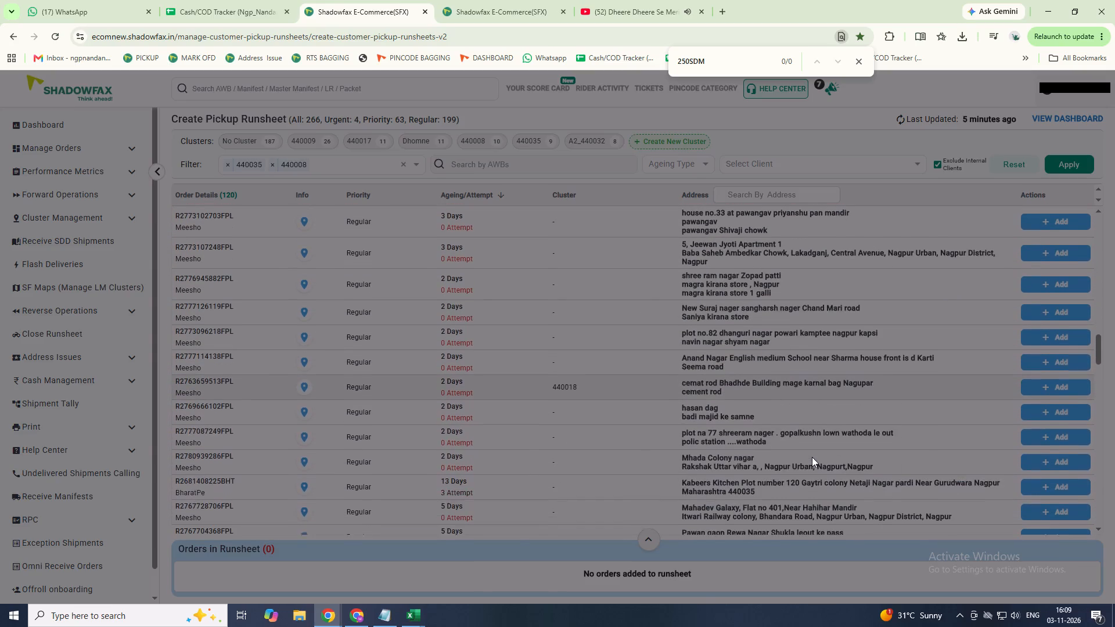
pyautogui.scroll(-2, 812, 457)
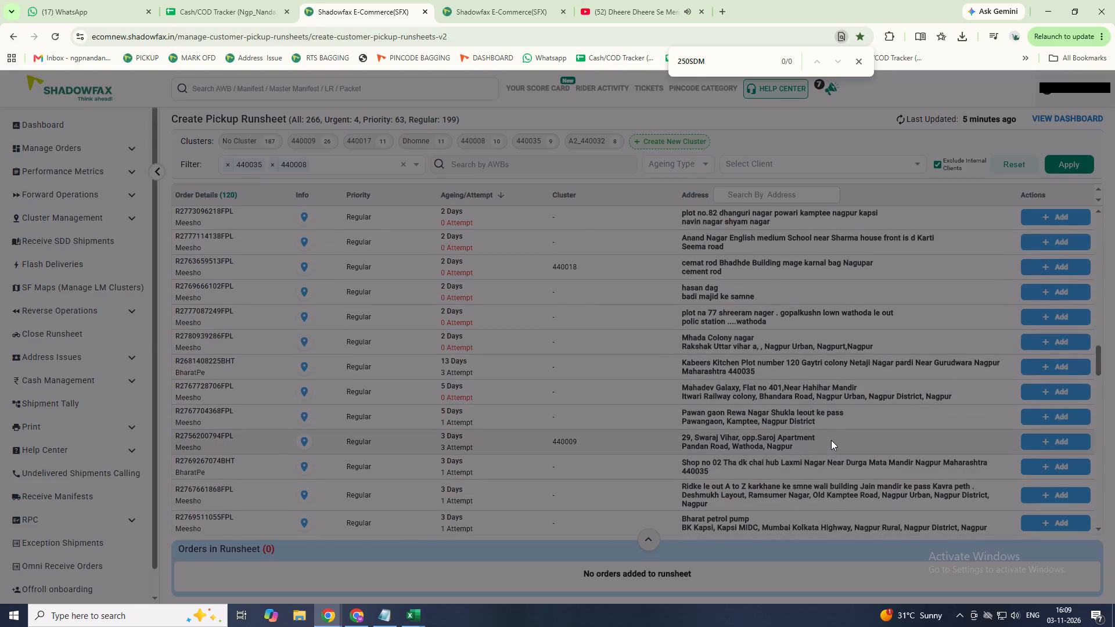
pyautogui.scroll(-1, 829, 441)
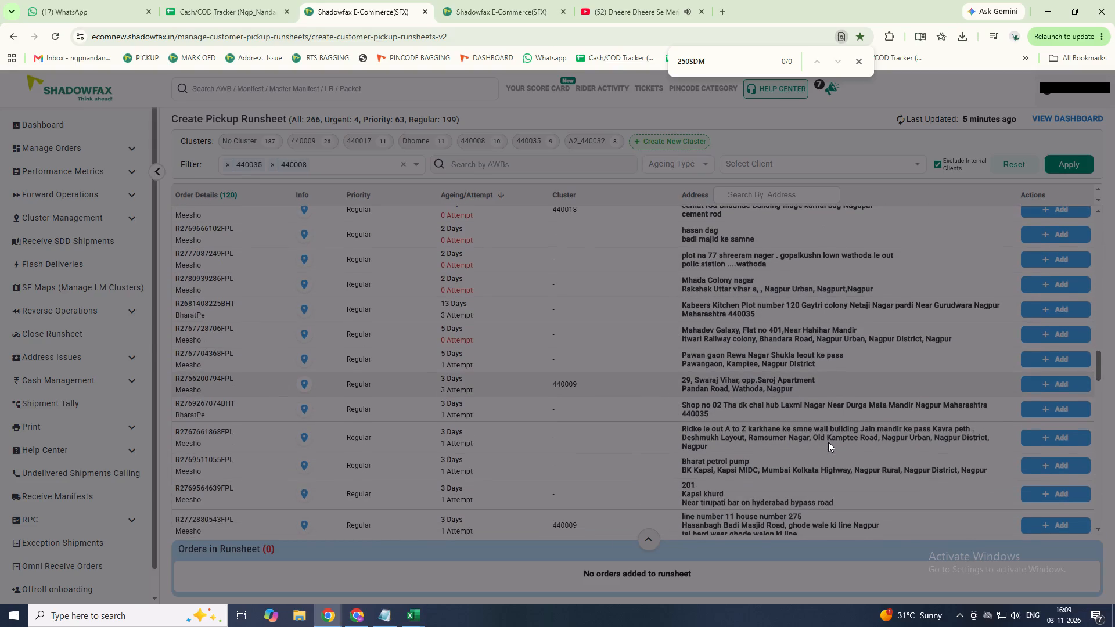
pyautogui.scroll(-2, 827, 443)
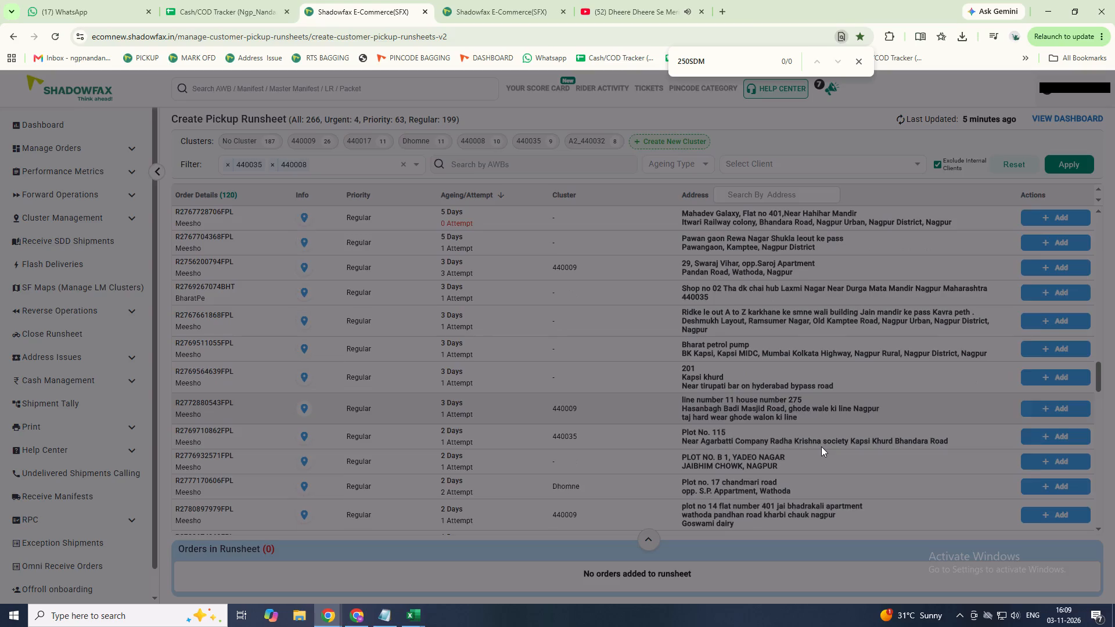
pyautogui.scroll(-4, 821, 446)
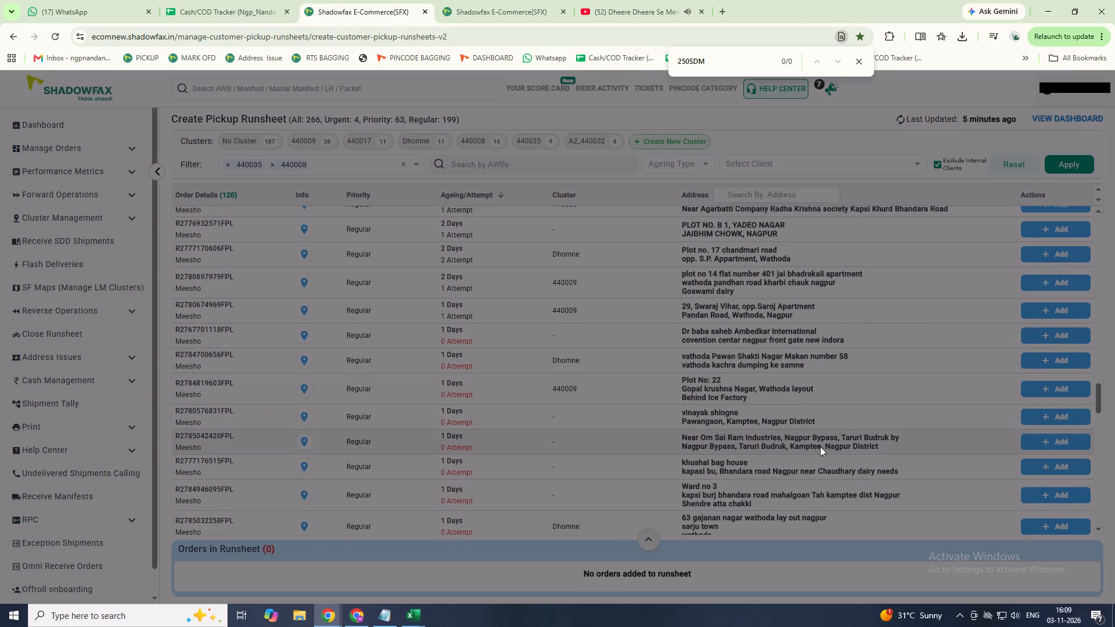
pyautogui.scroll(-1, 820, 446)
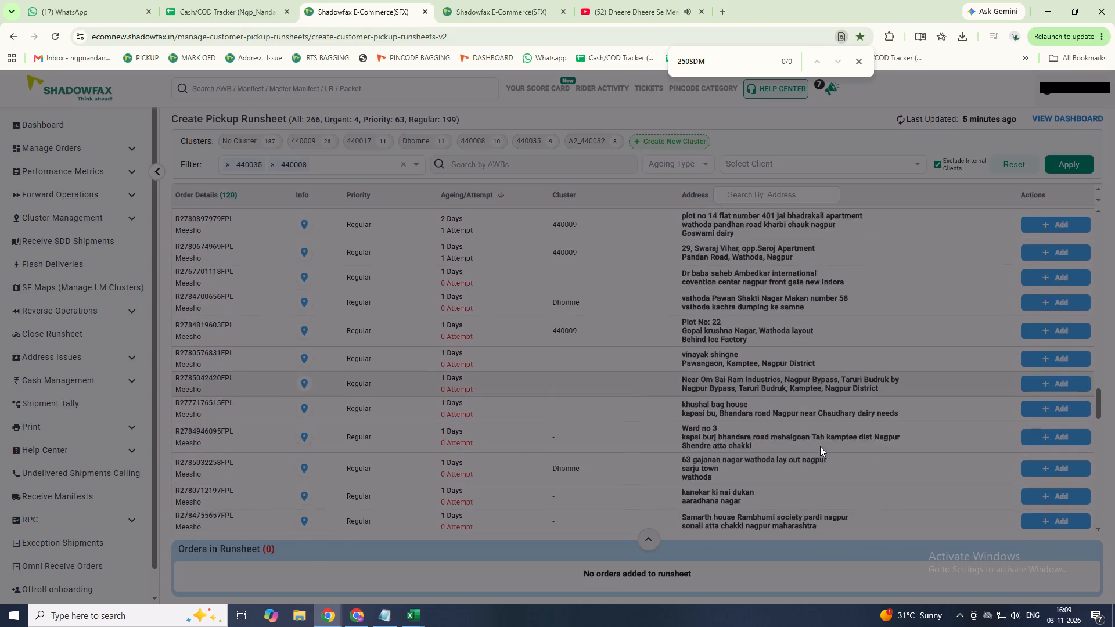
pyautogui.scroll(-2, 820, 446)
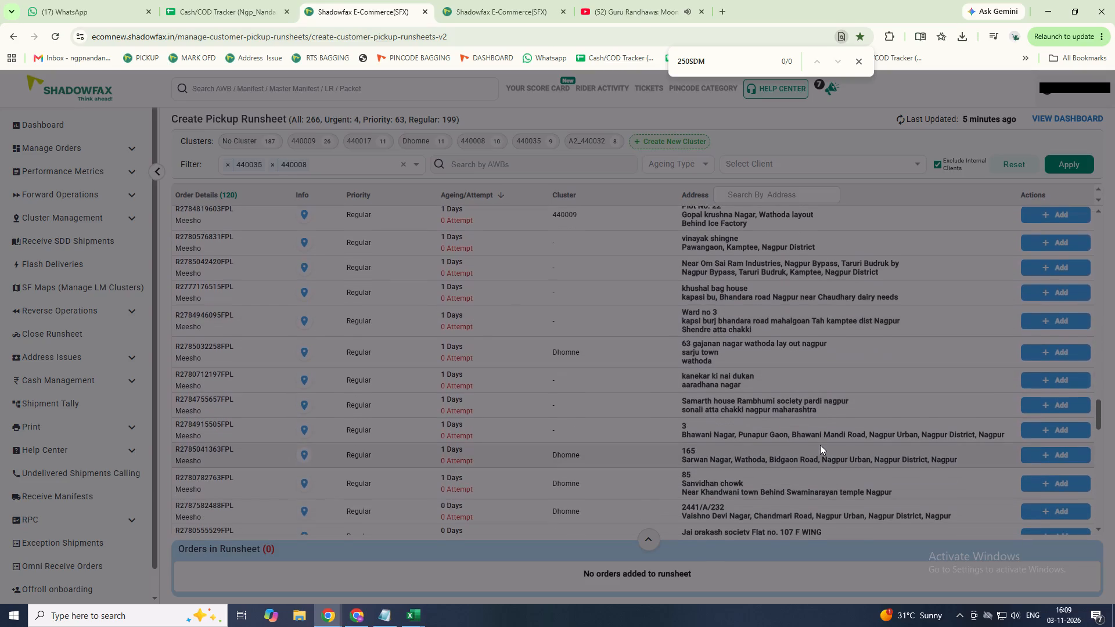
pyautogui.scroll(-1, 820, 442)
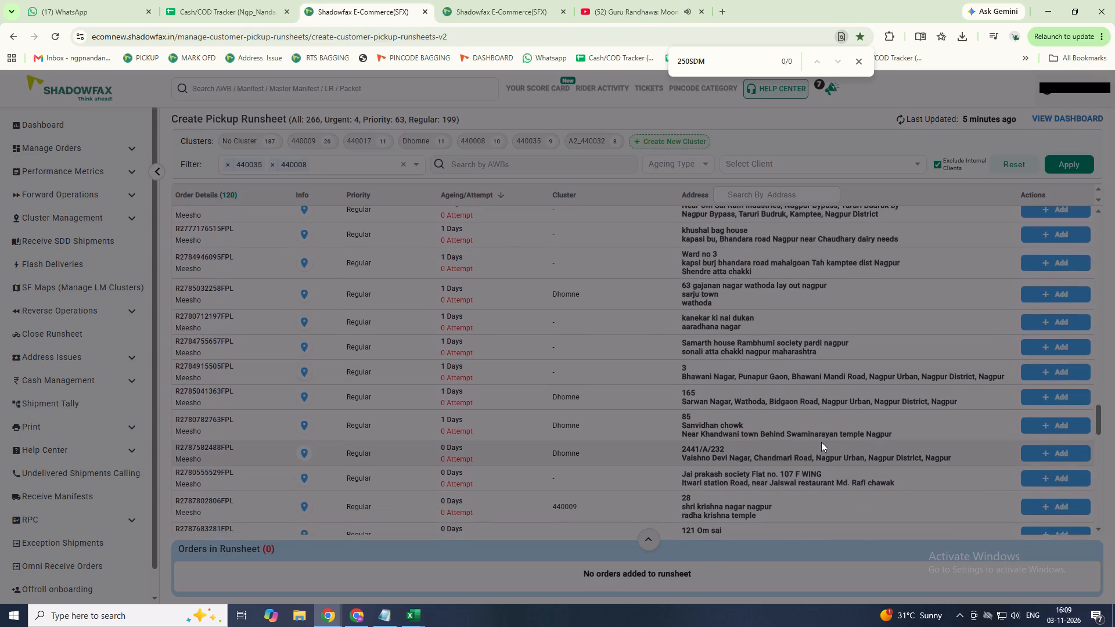
pyautogui.scroll(-1, 821, 442)
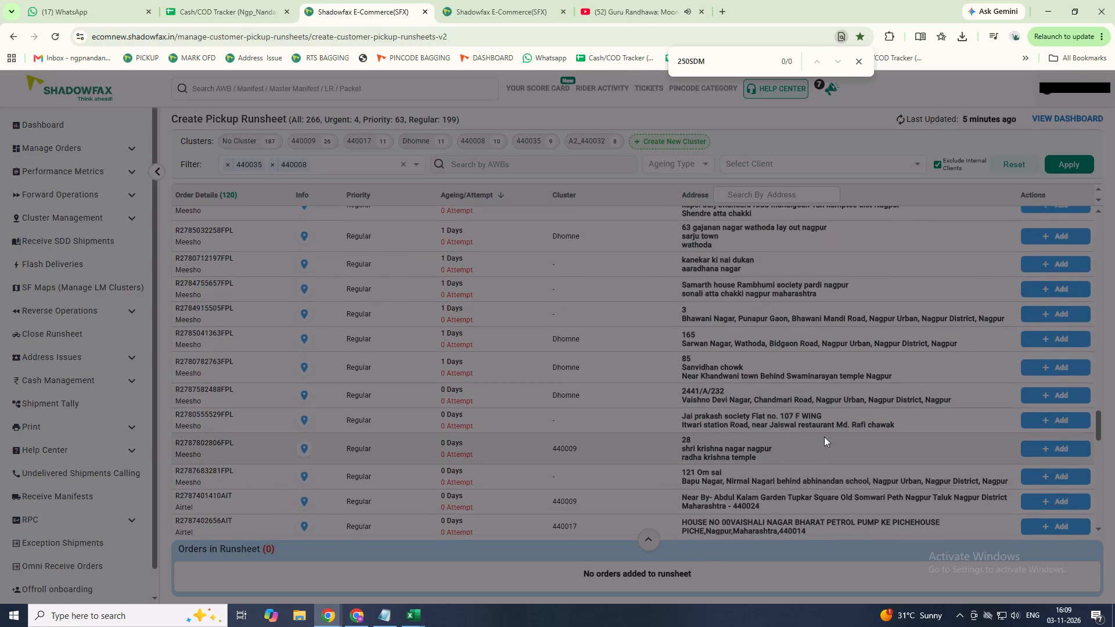
pyautogui.scroll(-2, 824, 437)
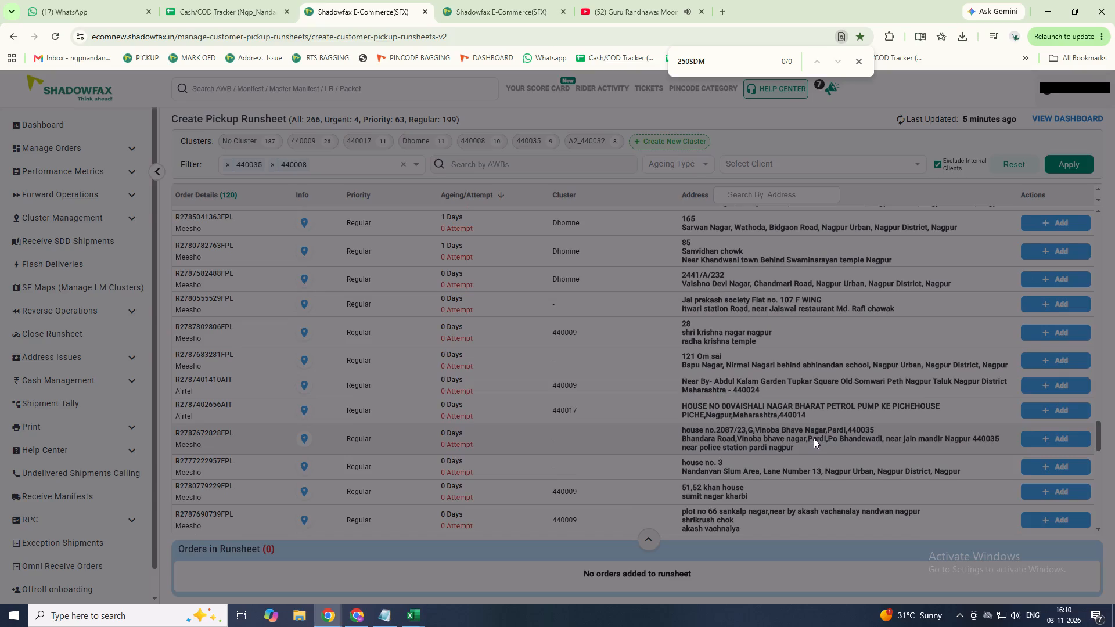
pyautogui.scroll(-1, 814, 439)
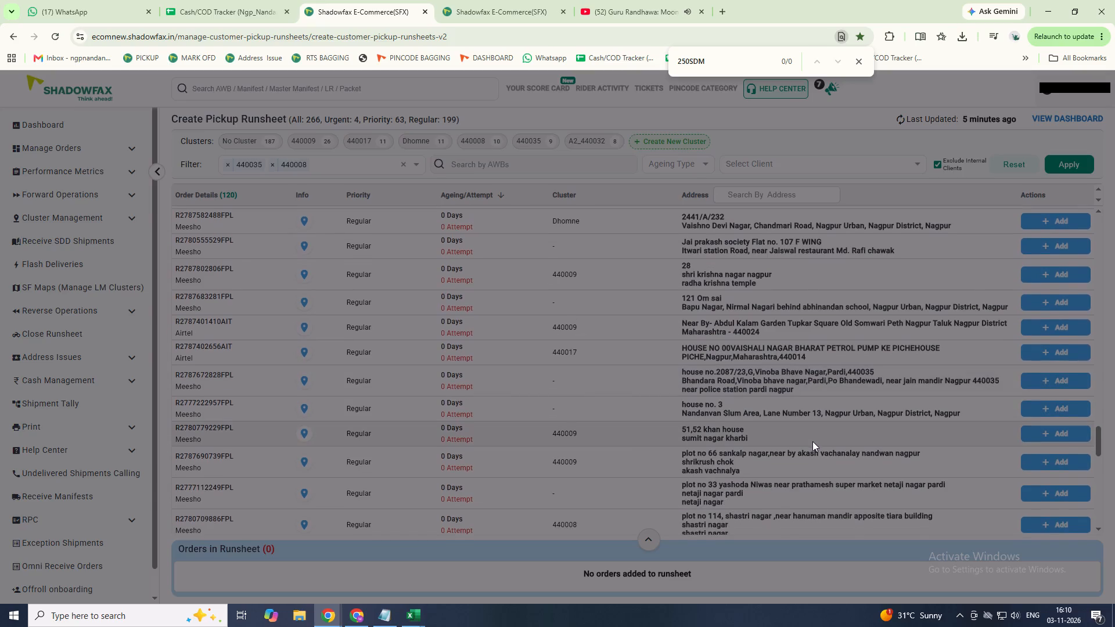
pyautogui.scroll(-5, 812, 442)
pyautogui.scroll(3, 741, 464)
pyautogui.scroll(-2, 633, 549)
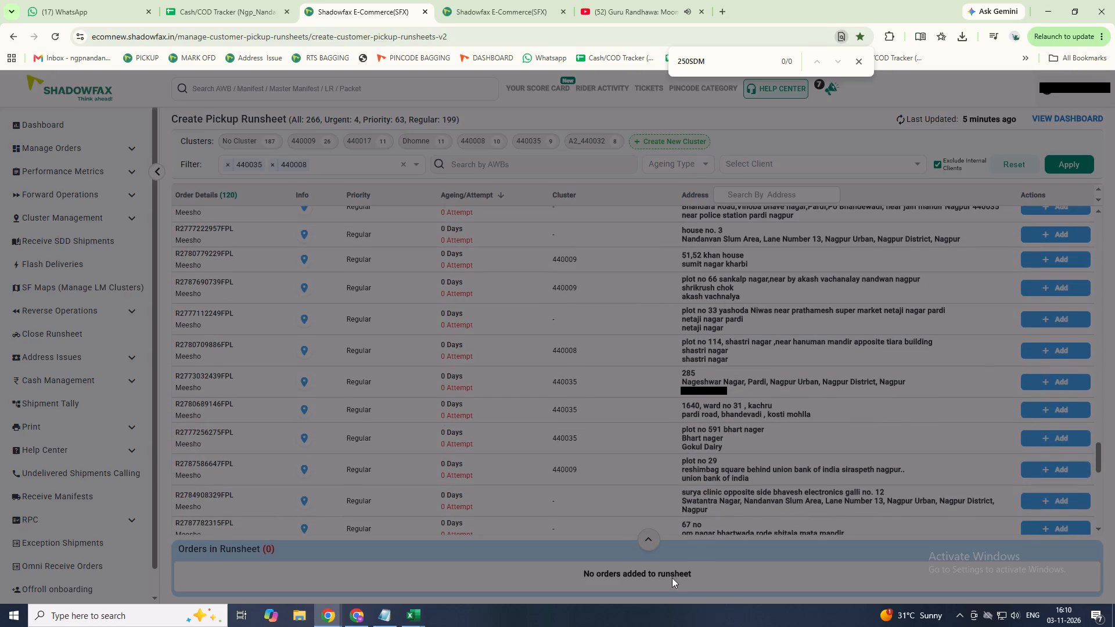
pyautogui.scroll(-1, 672, 578)
pyautogui.scroll(-1, 797, 388)
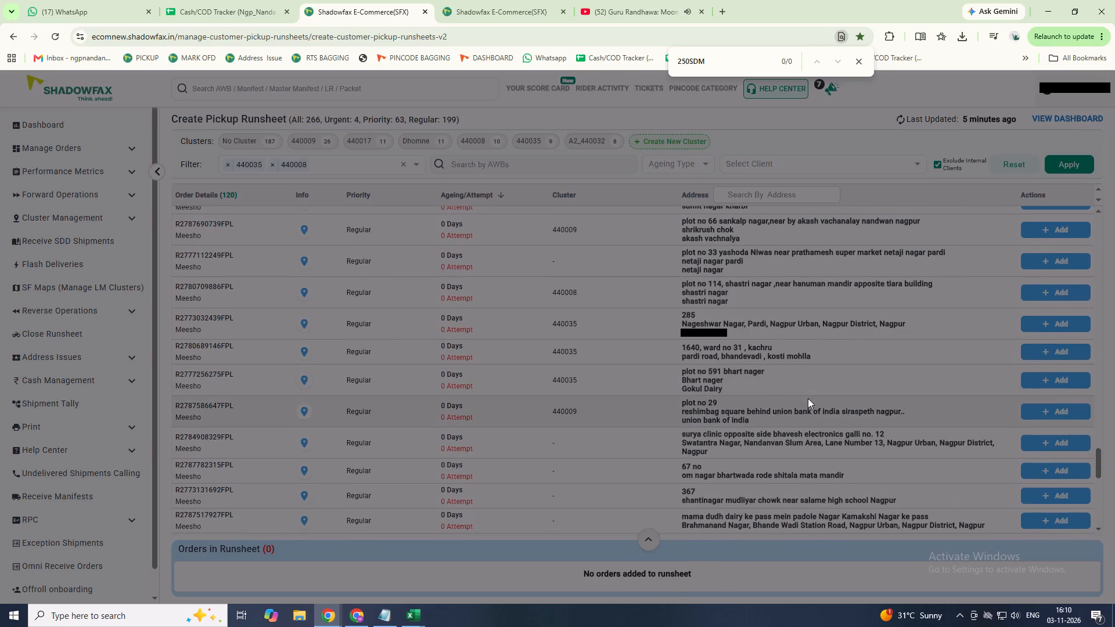
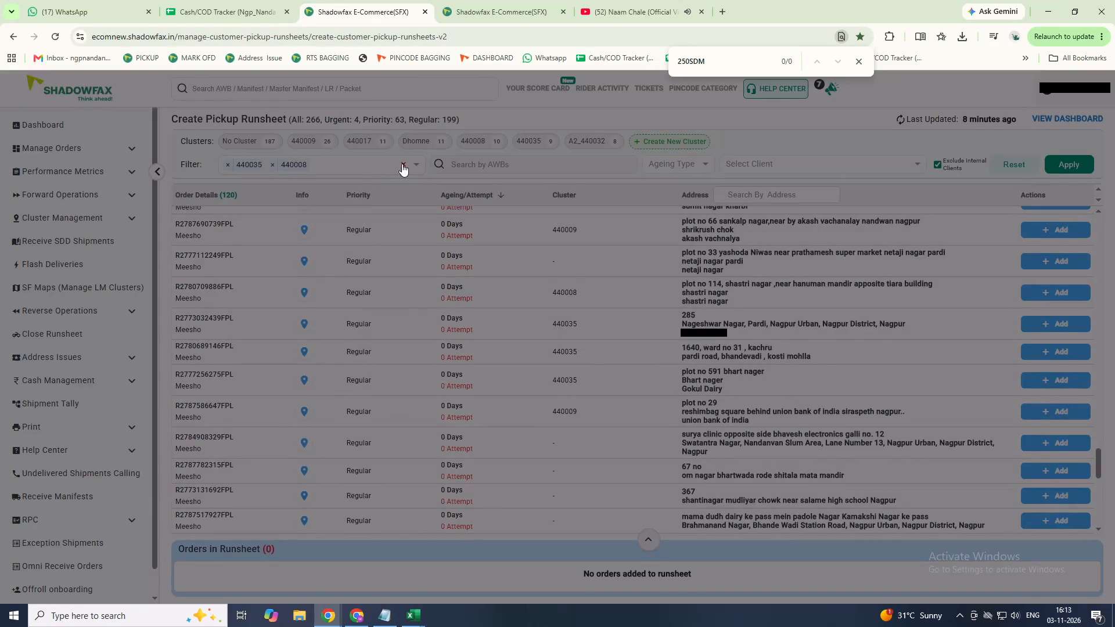
pyautogui.click(402, 164)
pyautogui.click(477, 140)
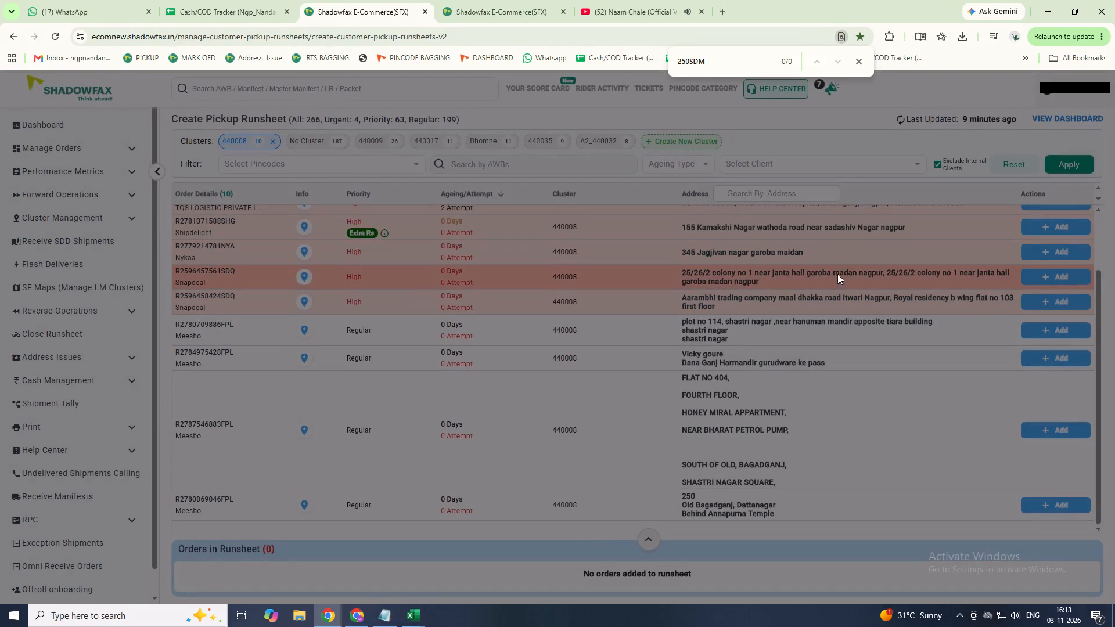
pyautogui.scroll(1, 926, 284)
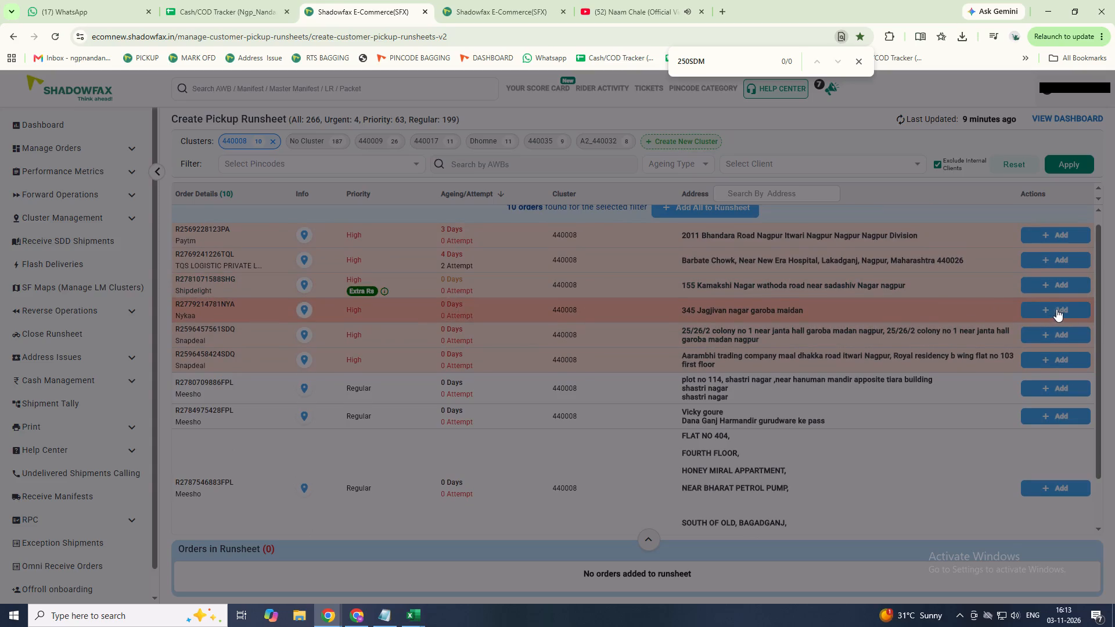
pyautogui.click(1058, 311)
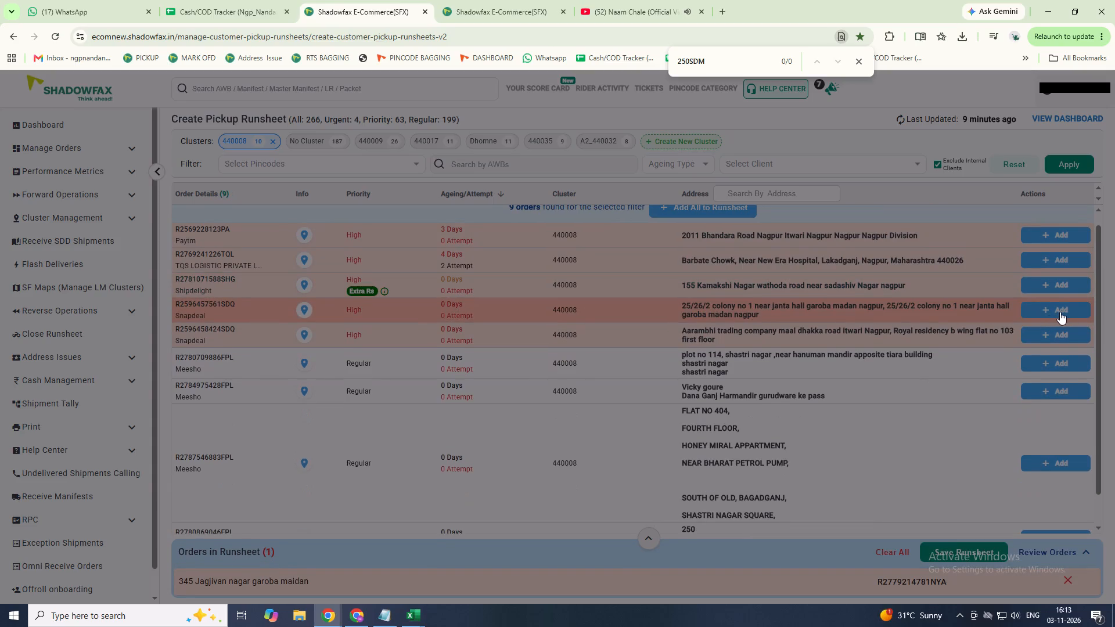
pyautogui.click(1060, 312)
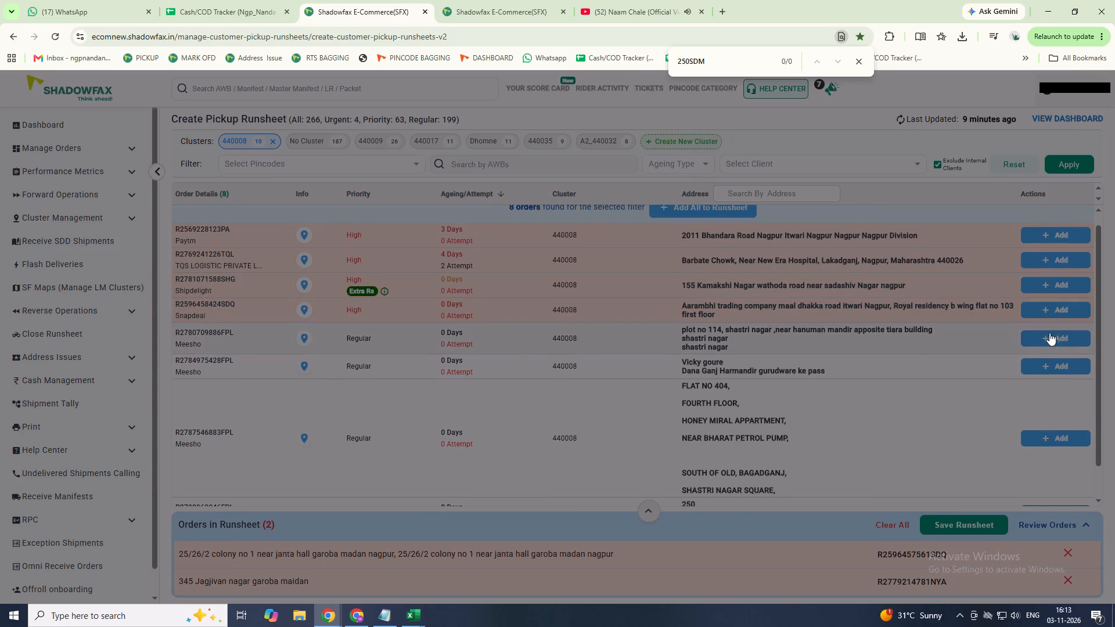
# Add the four regular-priority Meesho orders of cluster 440008 to the runsheet.
pyautogui.click(1058, 337)
pyautogui.click(1059, 344)
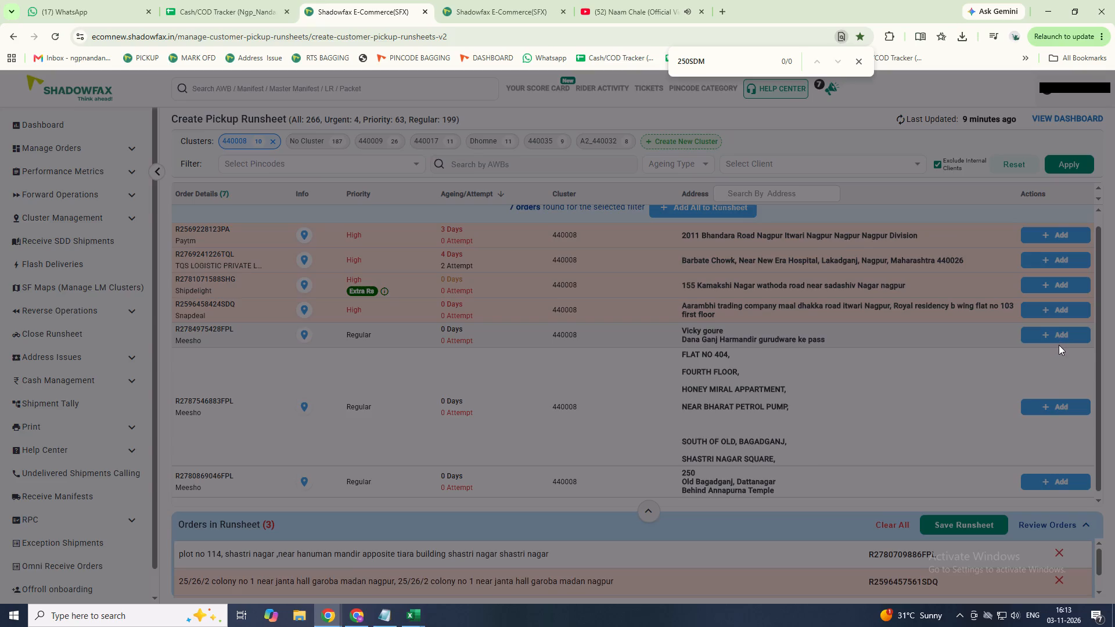
pyautogui.click(1069, 333)
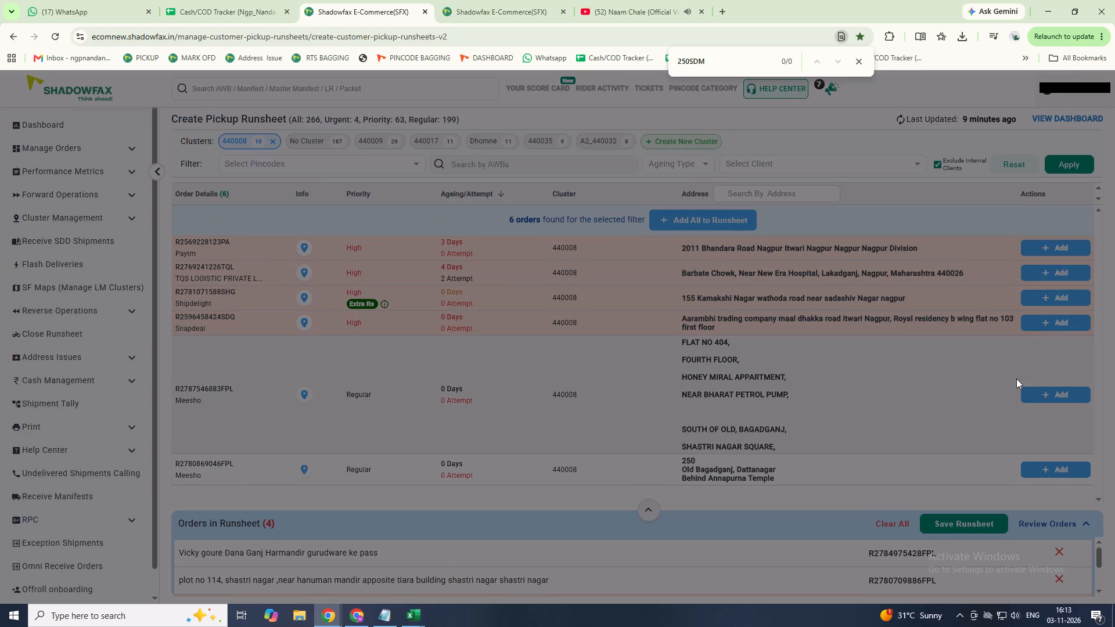
pyautogui.click(1052, 391)
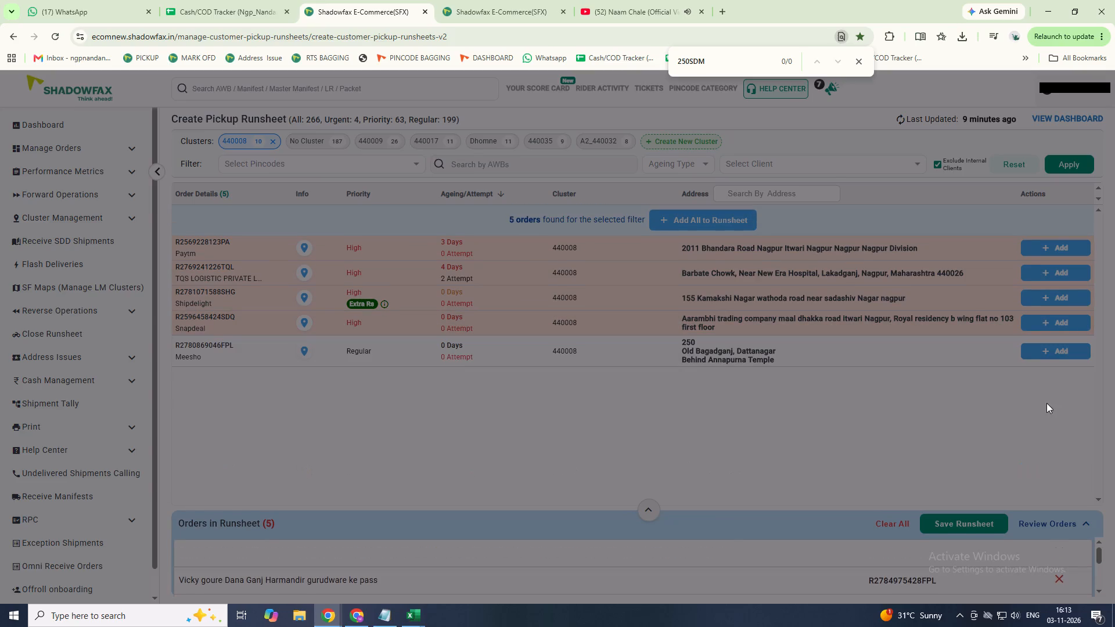
pyautogui.click(1063, 351)
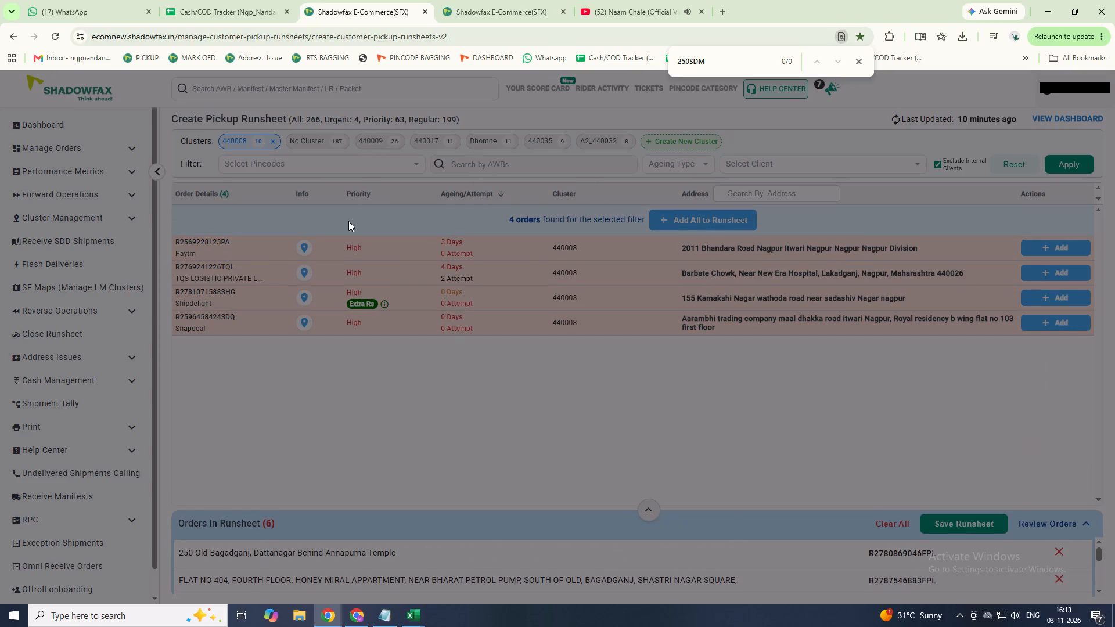
pyautogui.click(274, 140)
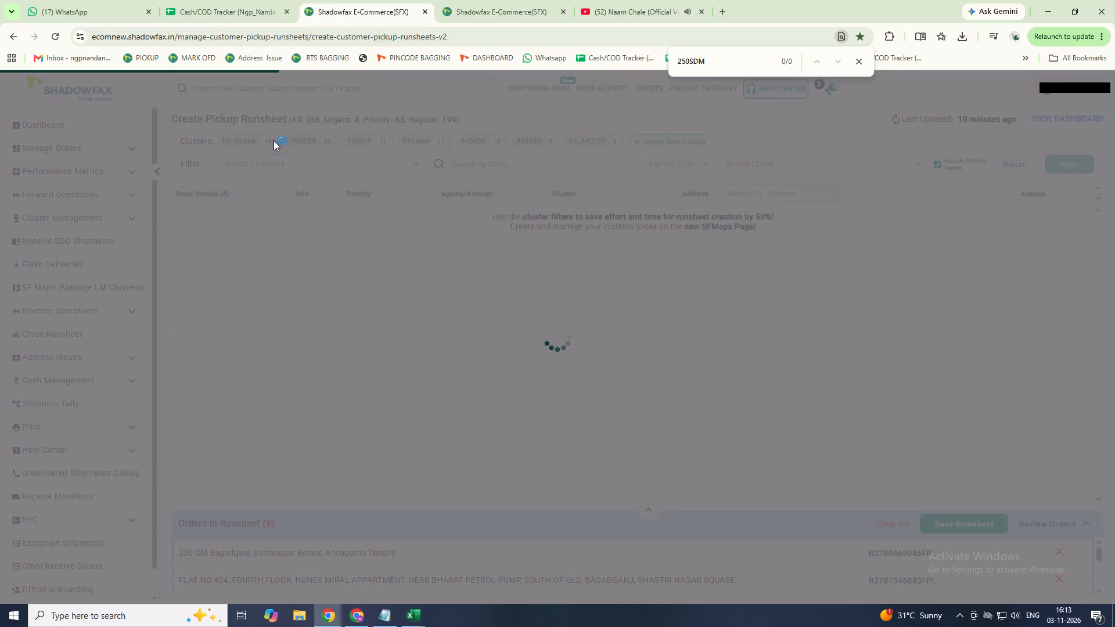
pyautogui.click(318, 136)
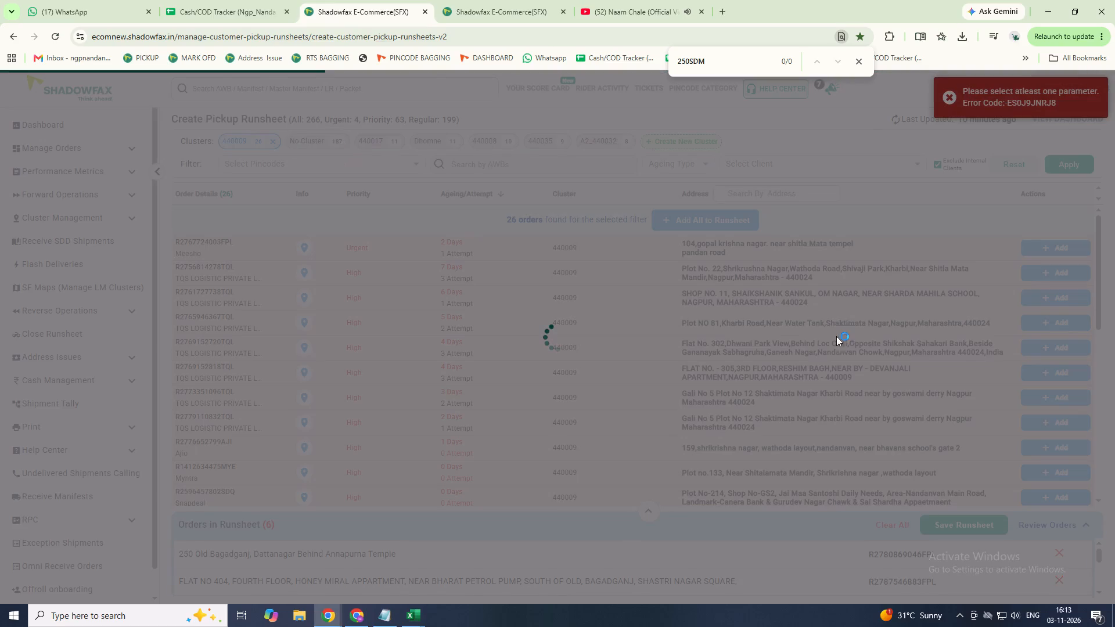
pyautogui.scroll(-20, 848, 310)
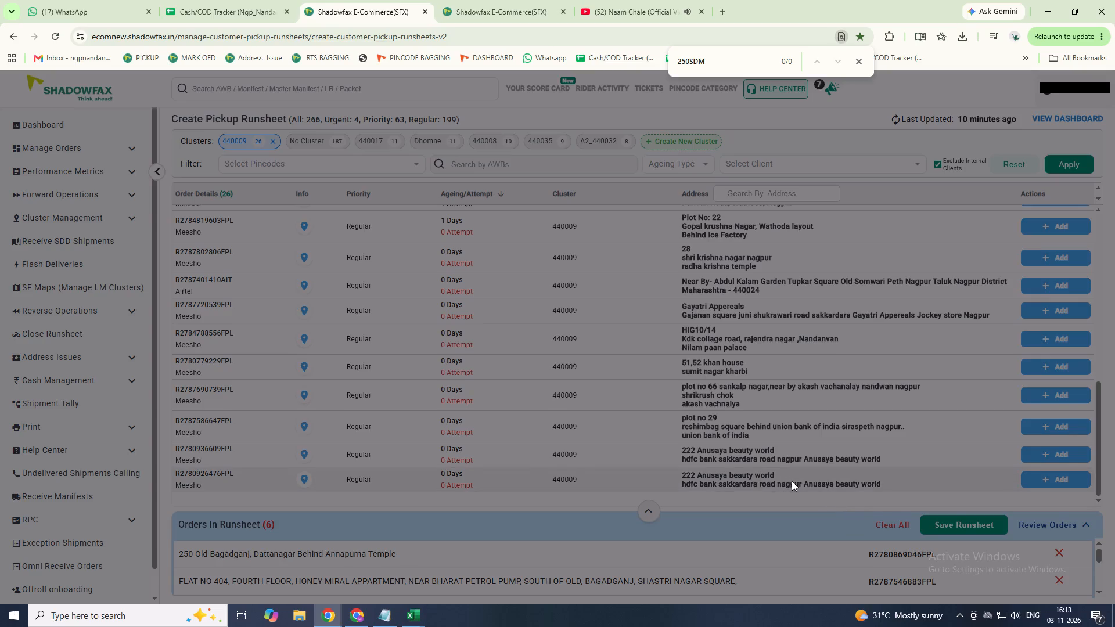
pyautogui.click(301, 455)
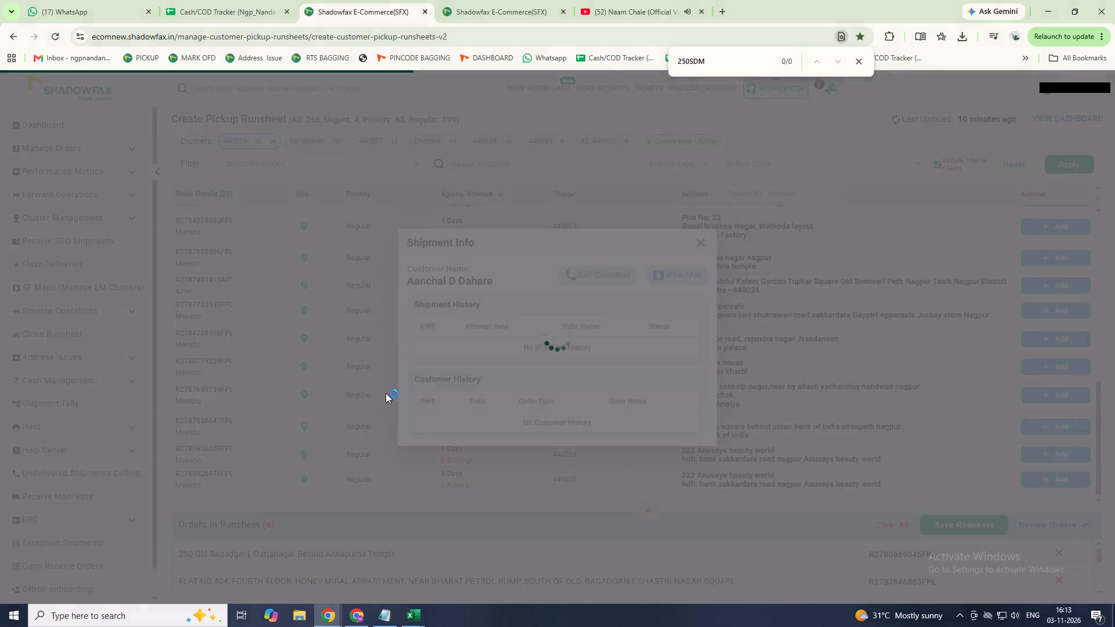
pyautogui.click(699, 238)
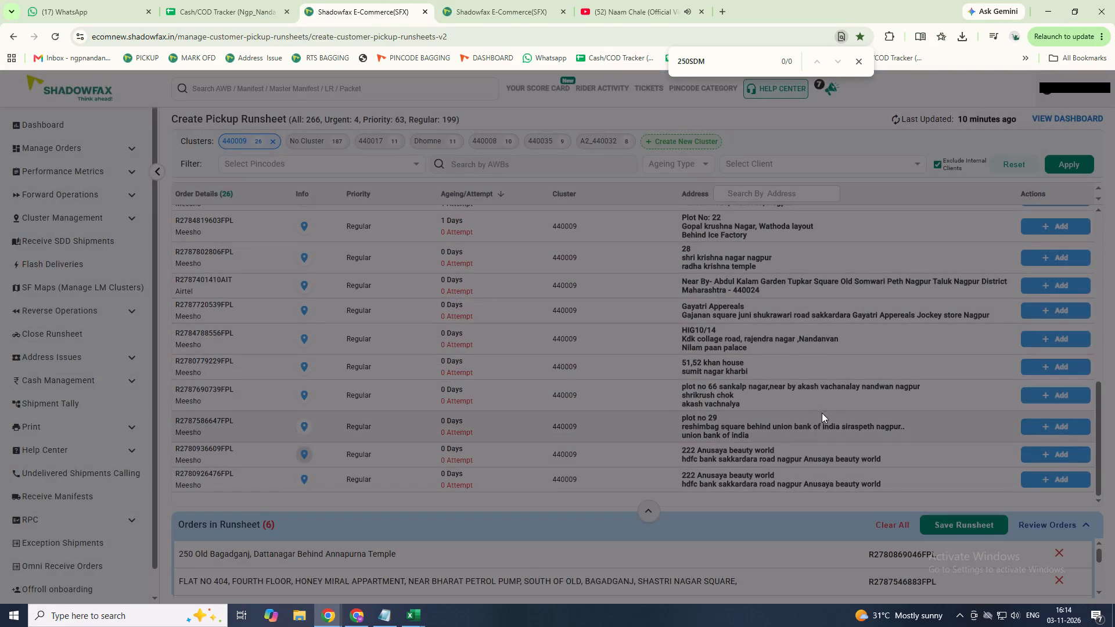
pyautogui.click(1046, 480)
pyautogui.click(1048, 479)
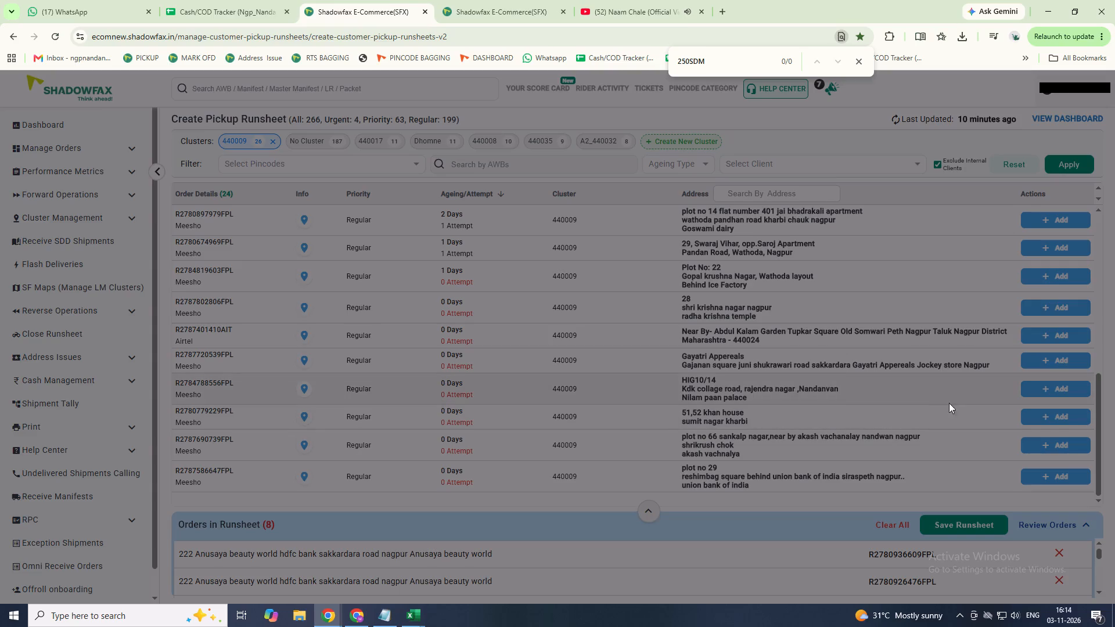
pyautogui.click(1057, 390)
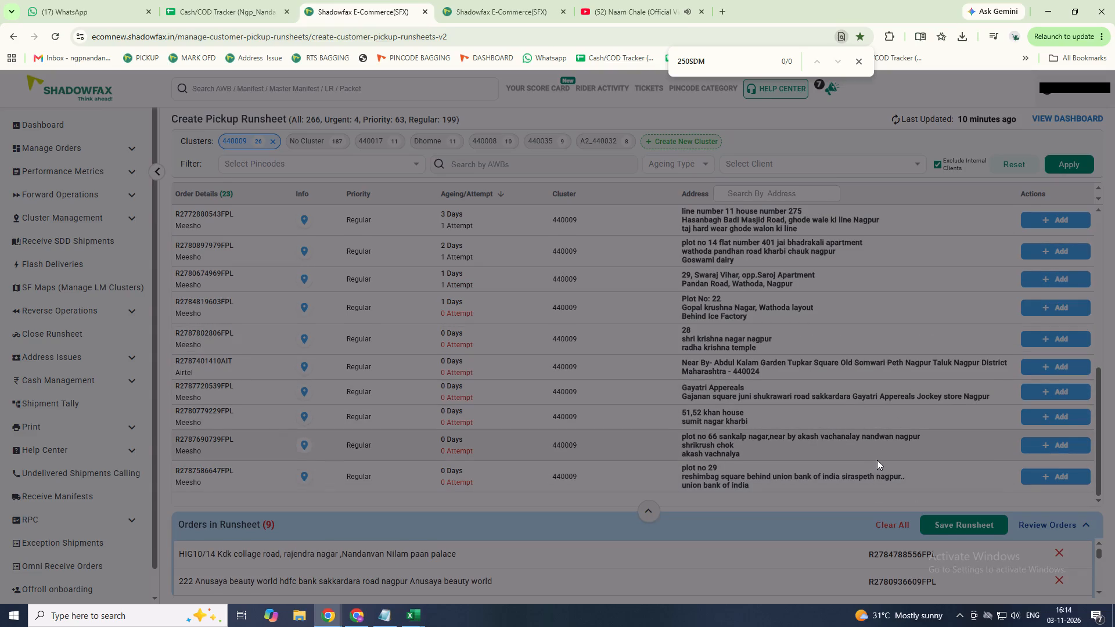
# Examine the remaining cluster 440009 orders by priority, ageing and address for further runsheet candidates.
pyautogui.scroll(1, 907, 436)
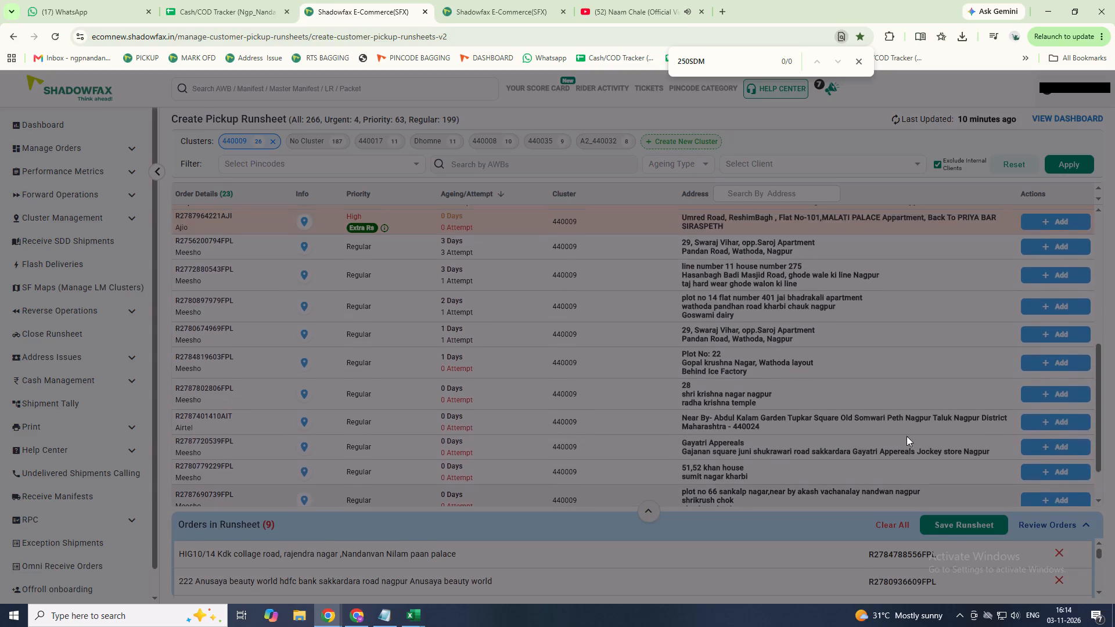
pyautogui.scroll(3, 907, 436)
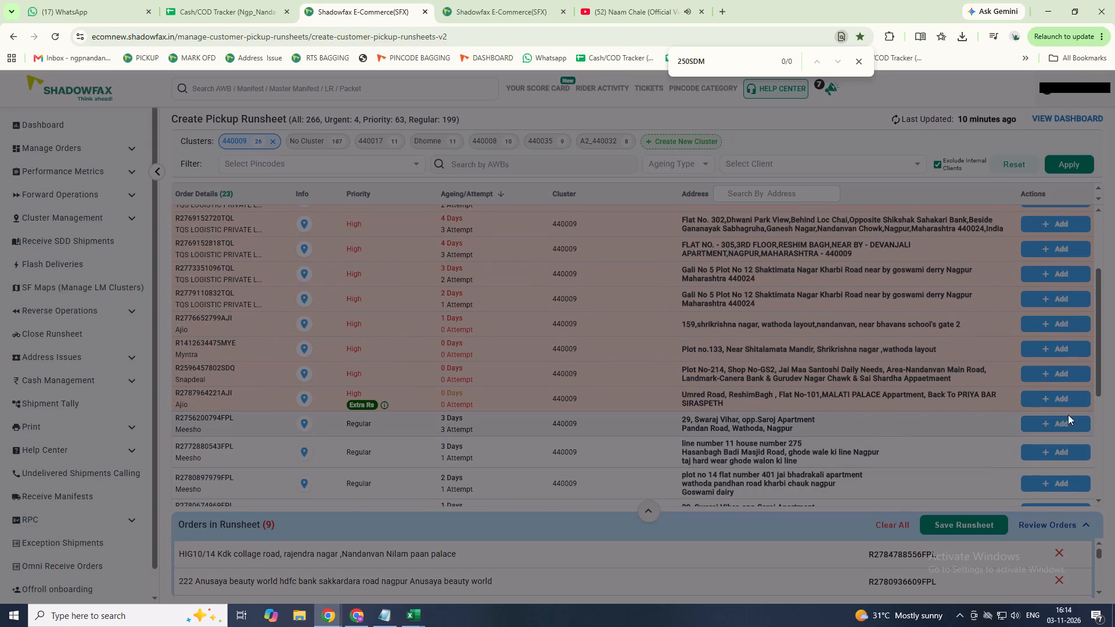
pyautogui.scroll(-1, 980, 387)
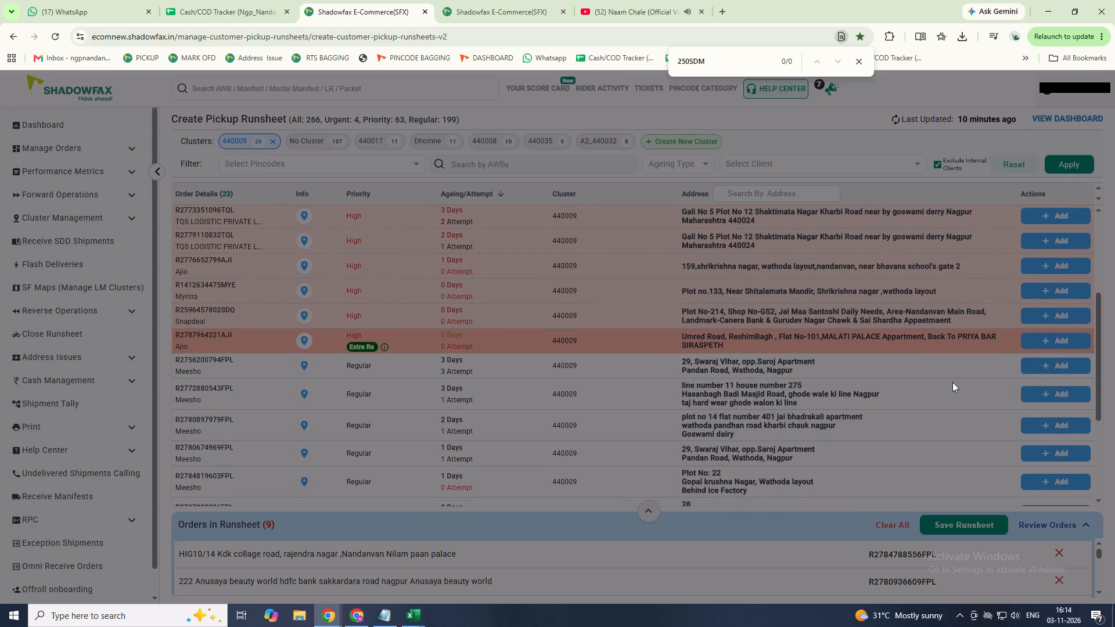
pyautogui.scroll(-3, 952, 382)
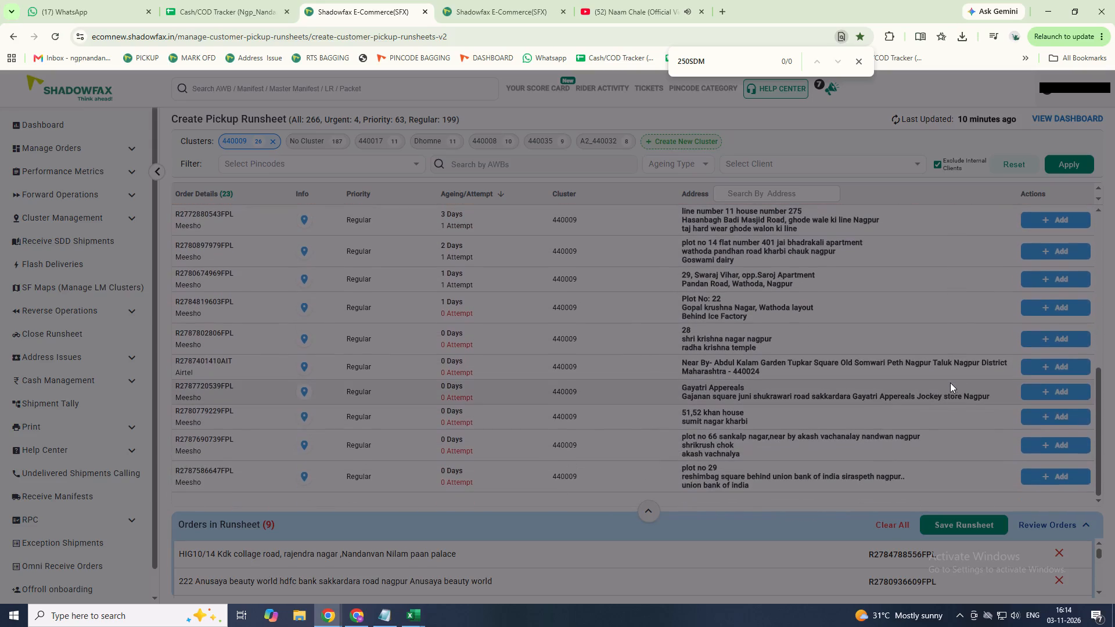
pyautogui.scroll(-3, 949, 381)
# Pause the music video playing on YouTube and return to the pickup runsheet page.
pyautogui.click(620, 10)
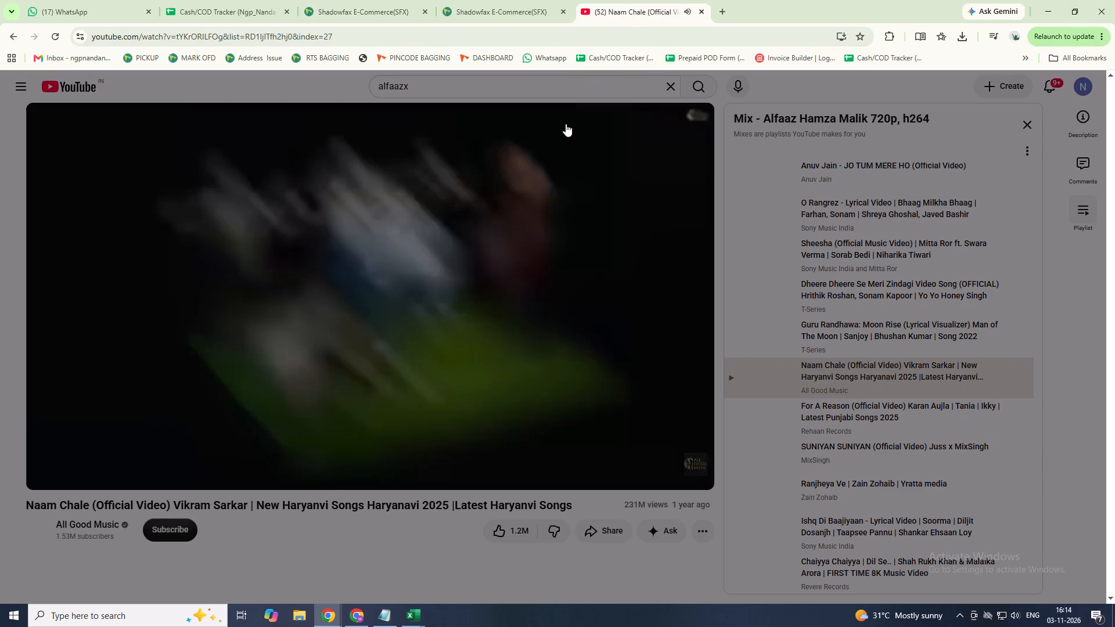
pyautogui.click(379, 323)
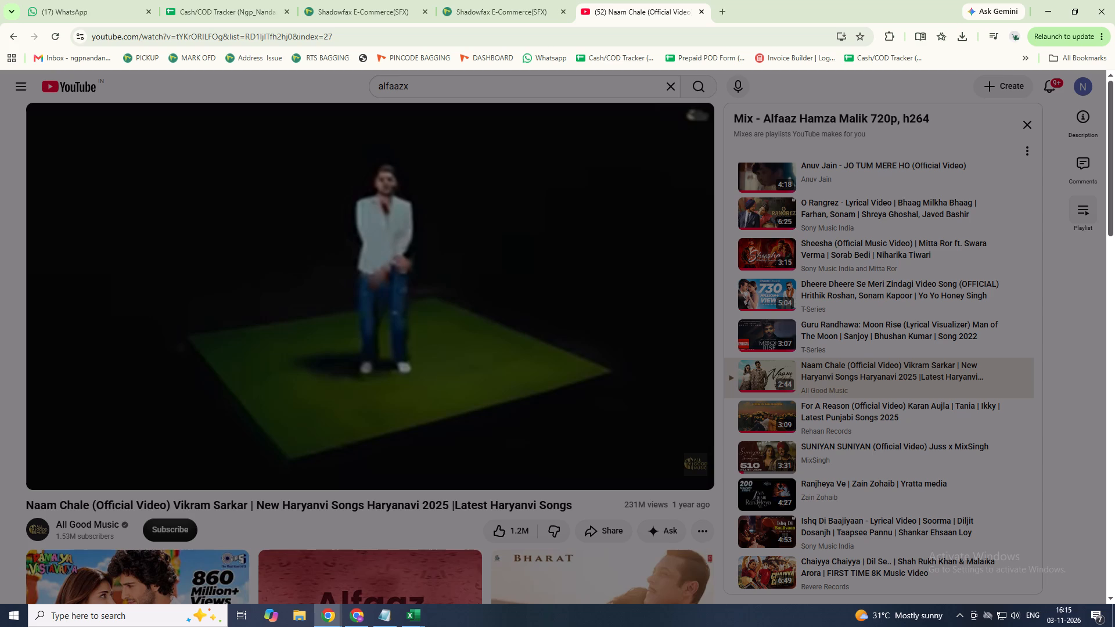
pyautogui.click(358, 10)
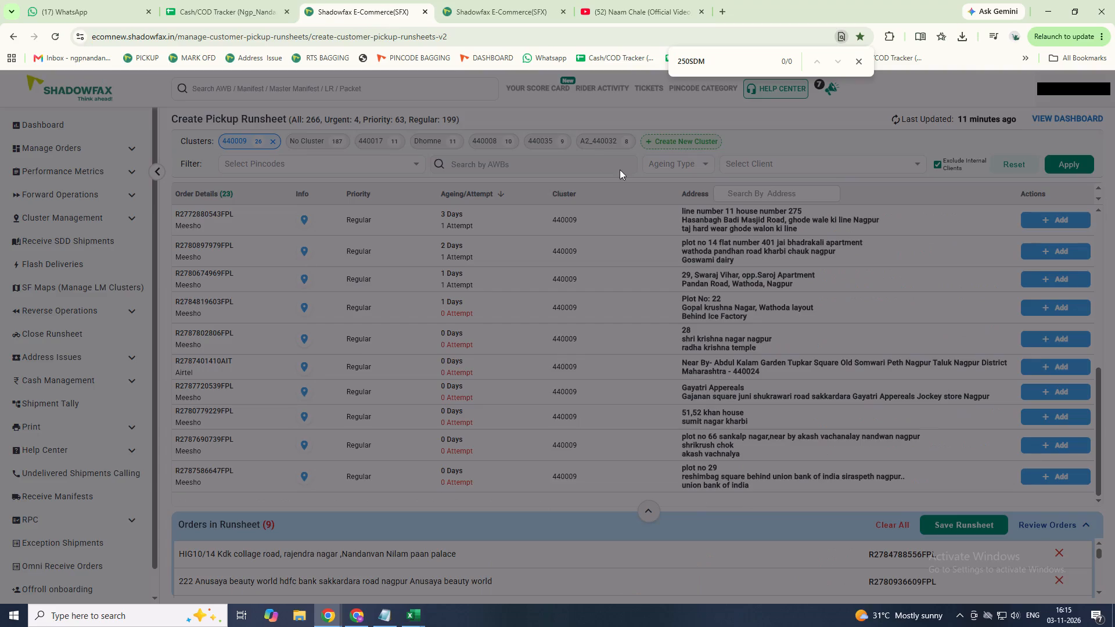
# Close the in-page text search, open Rider Activity, and examine each rider's forward delivery counts and strike rate.
pyautogui.click(858, 59)
pyautogui.click(613, 86)
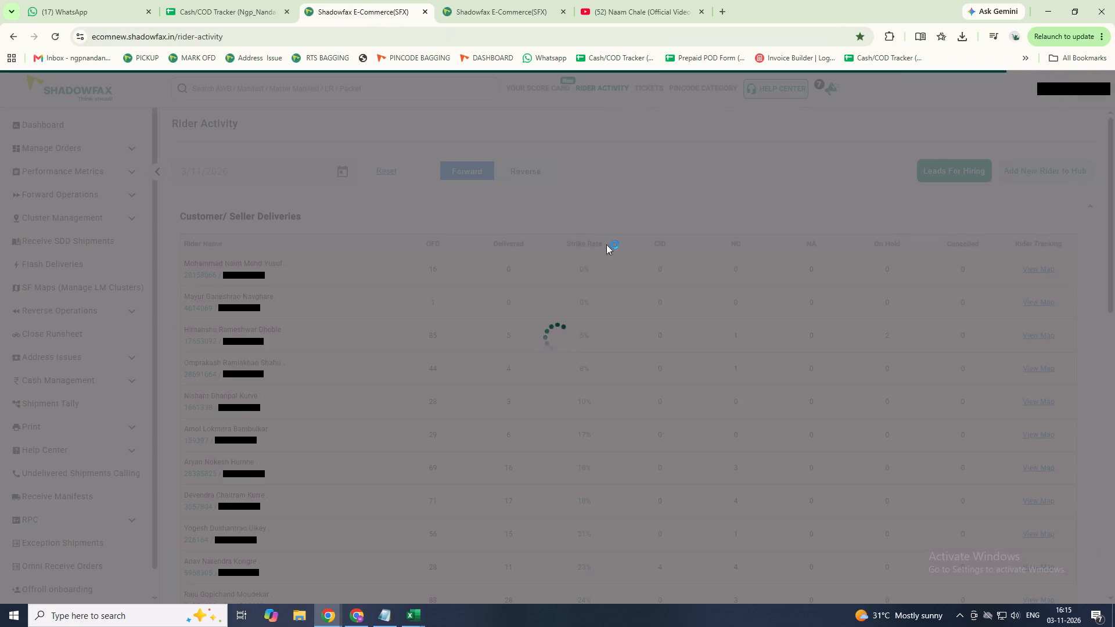
pyautogui.scroll(-1, 613, 263)
pyautogui.scroll(-8, 570, 232)
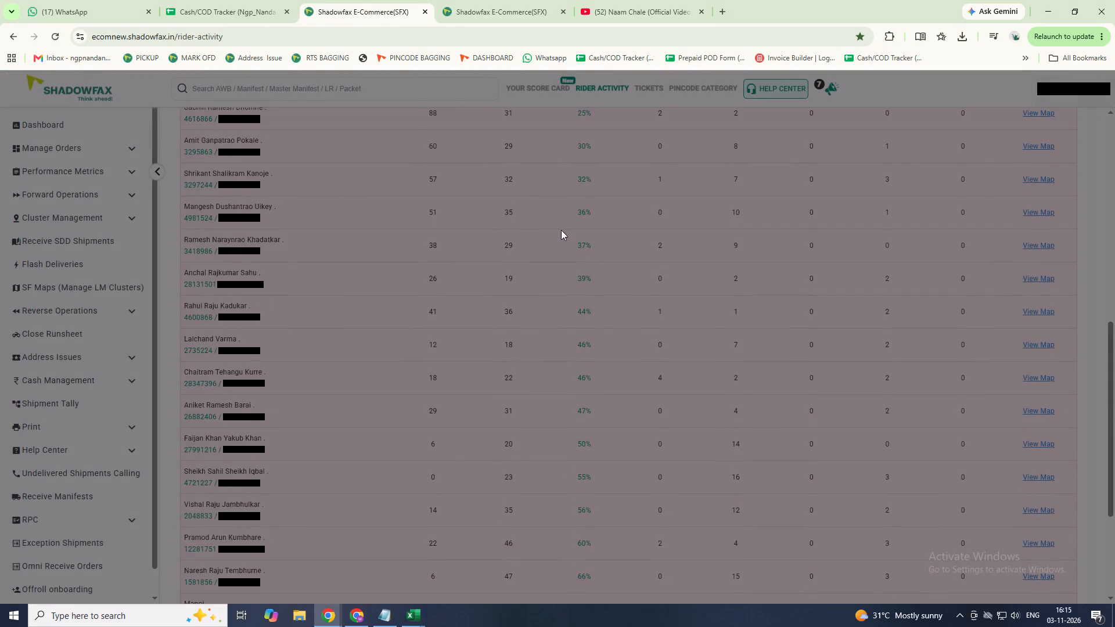
pyautogui.scroll(6, 561, 230)
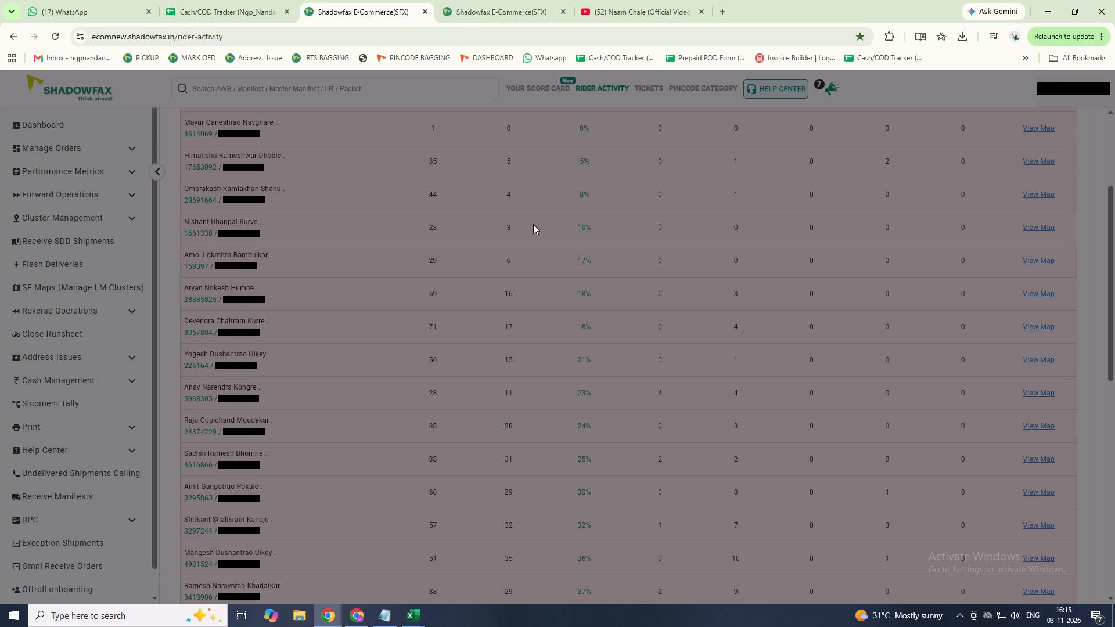
pyautogui.scroll(-9, 560, 202)
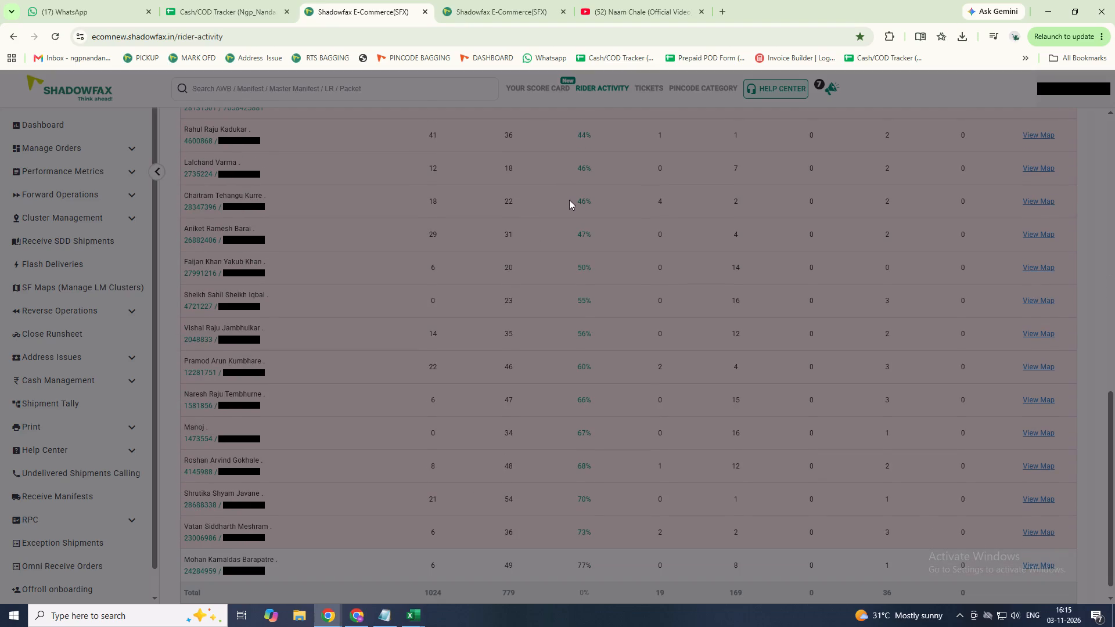
pyautogui.scroll(13, 526, 185)
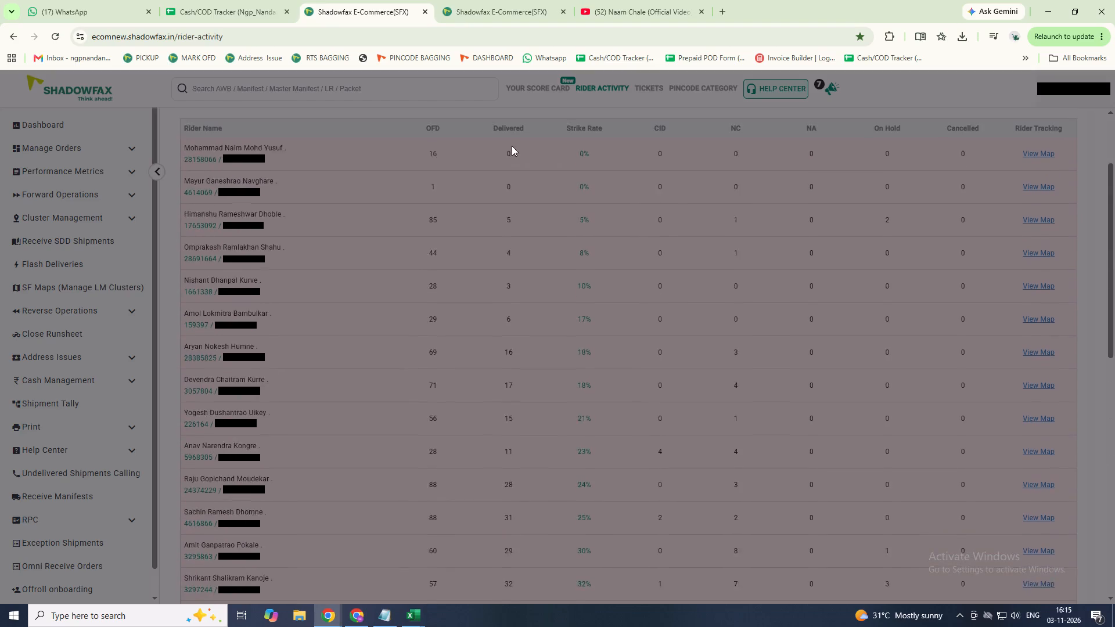
pyautogui.scroll(1, 512, 146)
# Switch Rider Activity to reverse and examine each rider's pickup counts and strike rate.
pyautogui.click(540, 175)
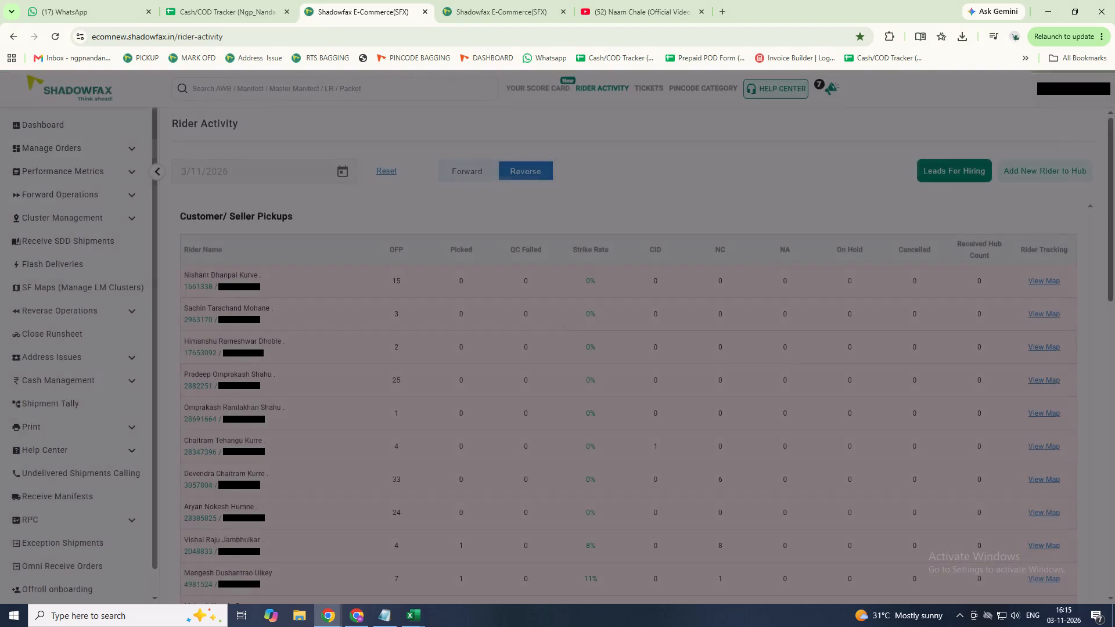
pyautogui.scroll(-7, 692, 316)
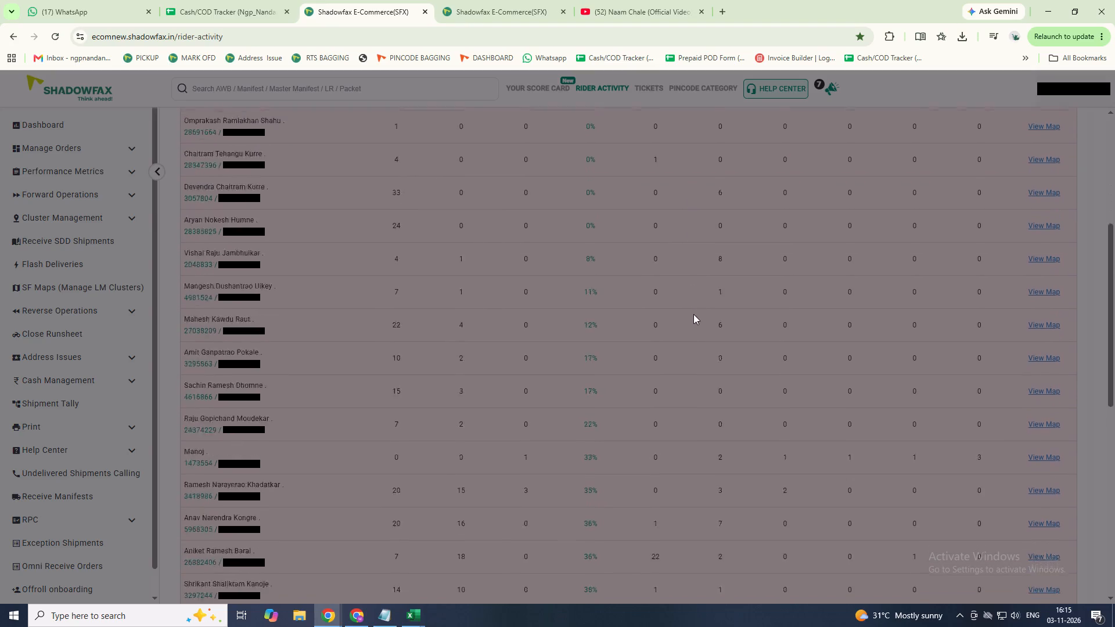
pyautogui.scroll(-6, 696, 312)
pyautogui.scroll(-1, 747, 312)
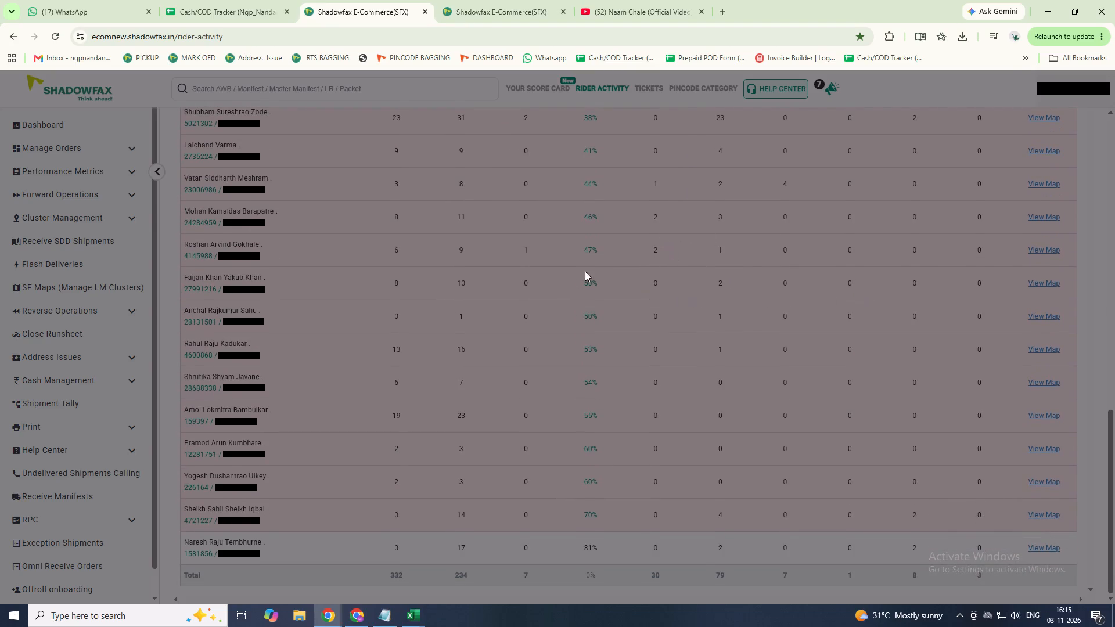
pyautogui.scroll(1, 624, 266)
pyautogui.scroll(-5, 649, 255)
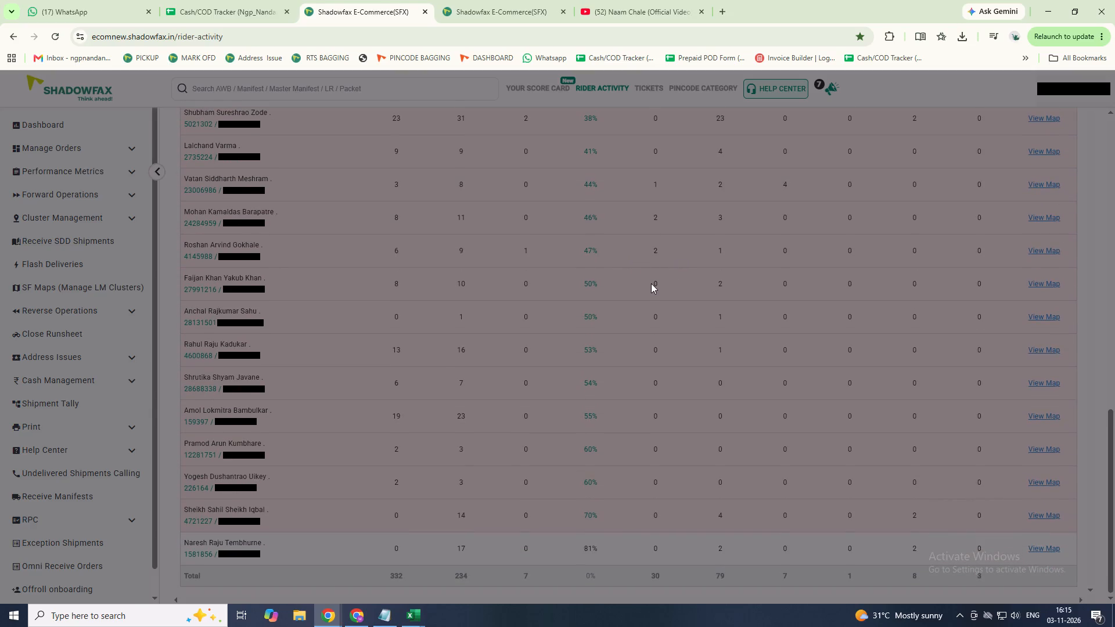
pyautogui.scroll(1, 635, 282)
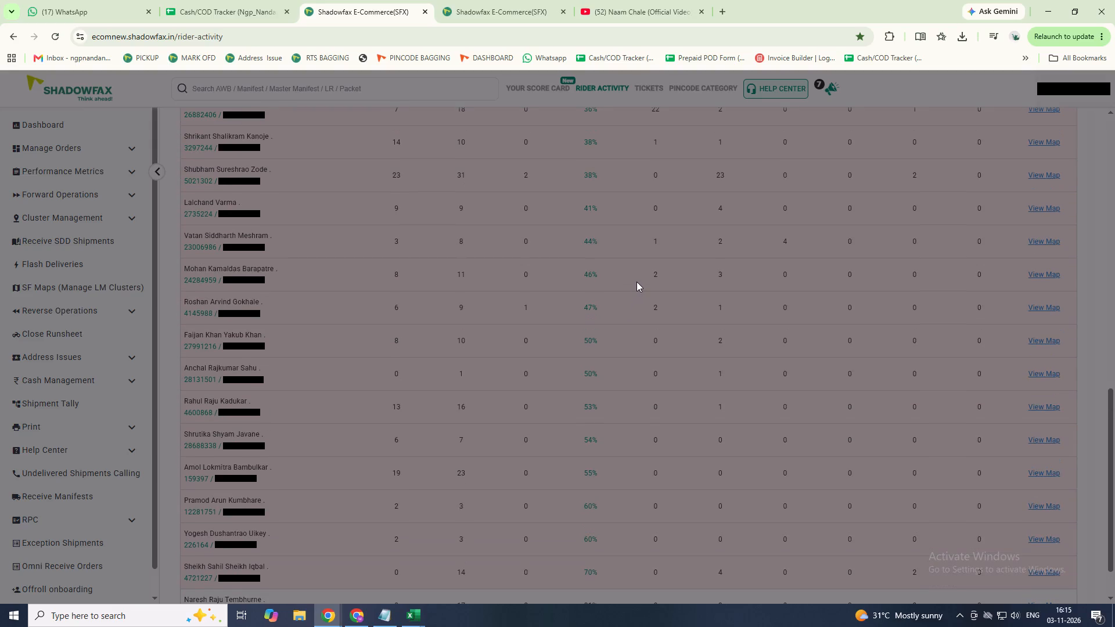
pyautogui.scroll(2, 636, 282)
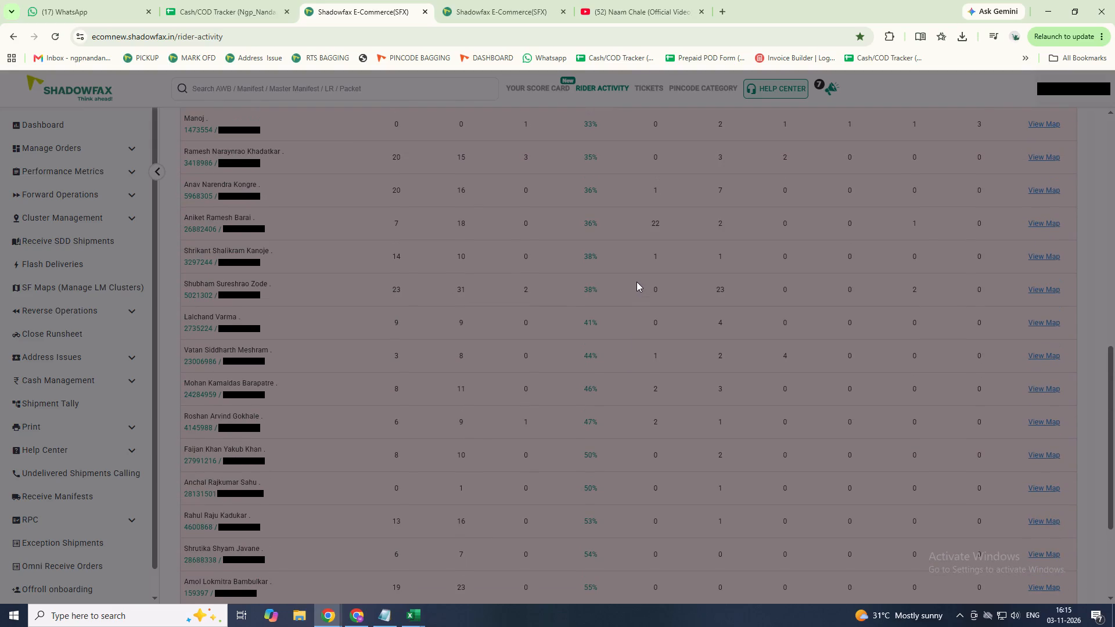
pyautogui.scroll(2, 636, 282)
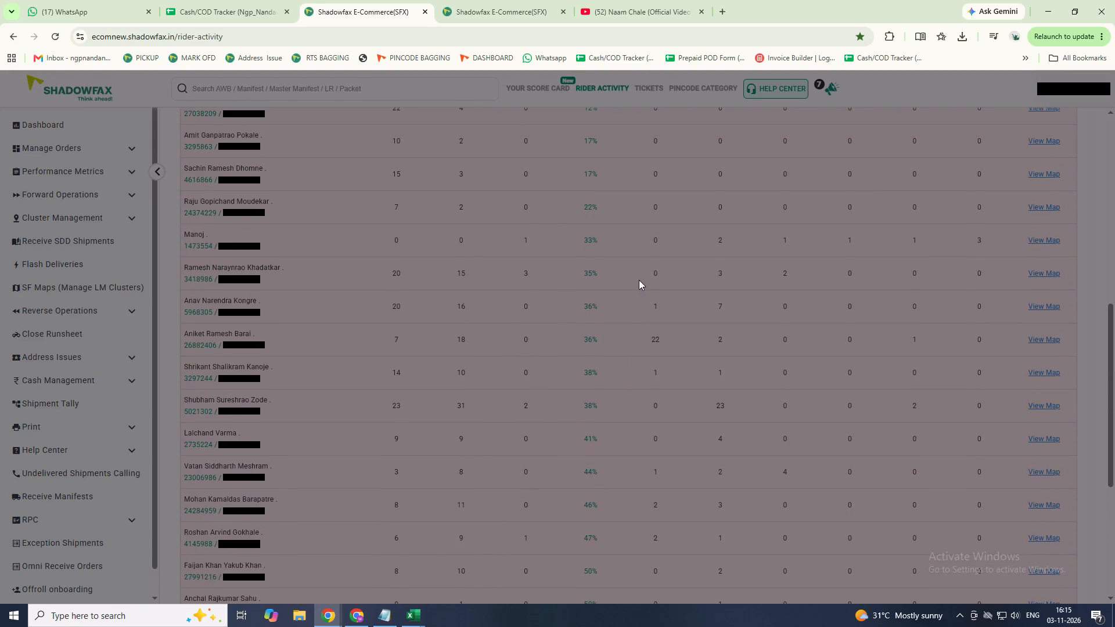
# Re-examine the customer and seller pickup table for riders with low strike rates.
pyautogui.scroll(5, 639, 280)
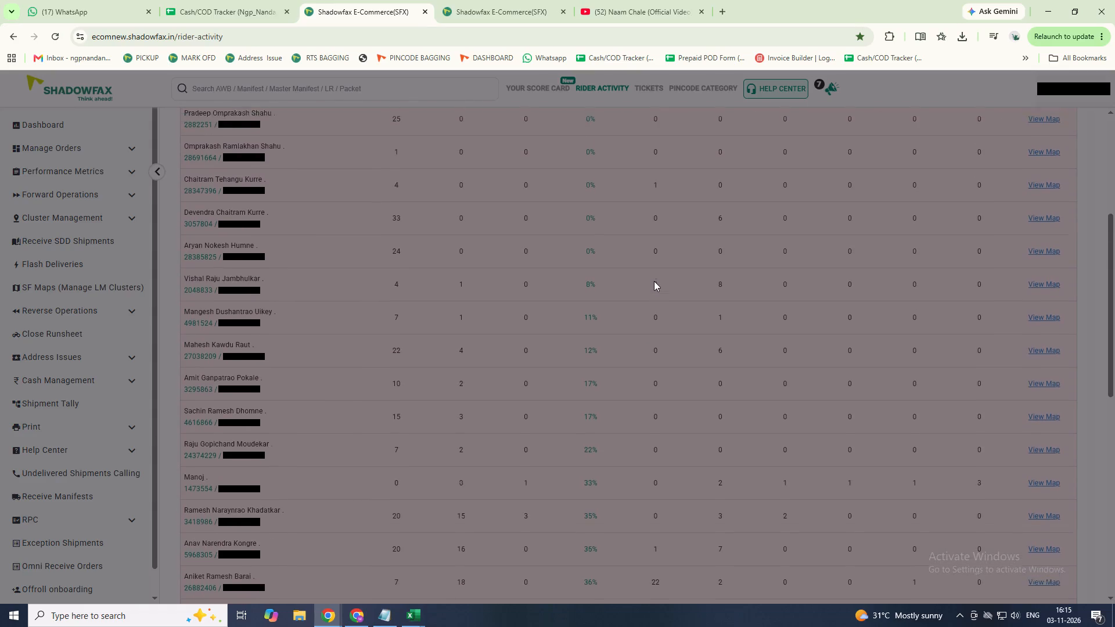
pyautogui.scroll(3, 654, 281)
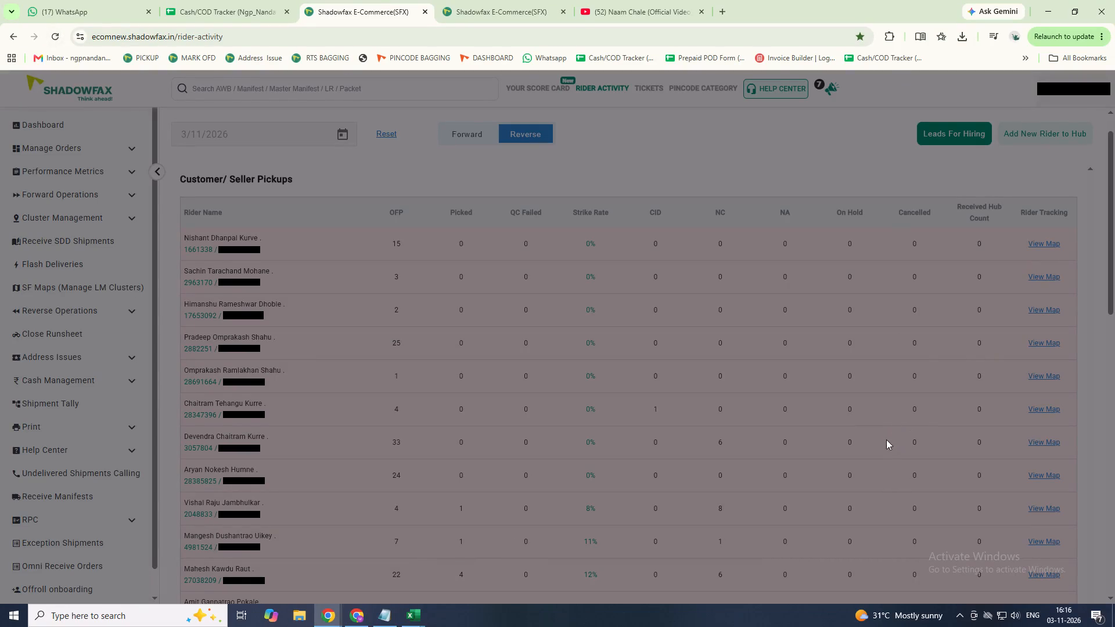
pyautogui.scroll(-2, 860, 419)
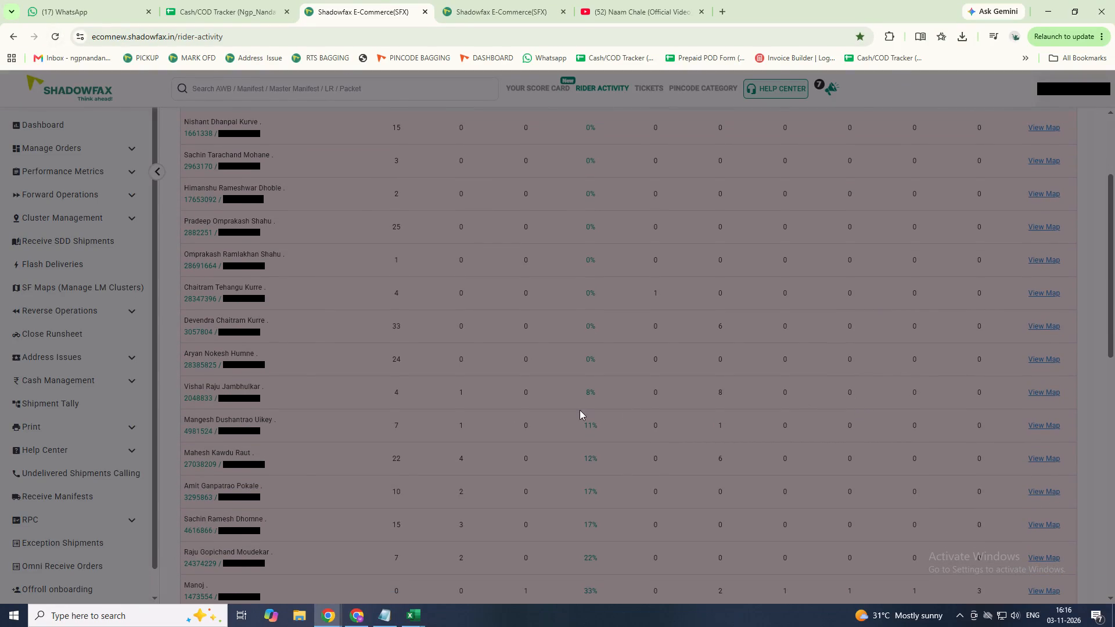
pyautogui.scroll(1, 580, 410)
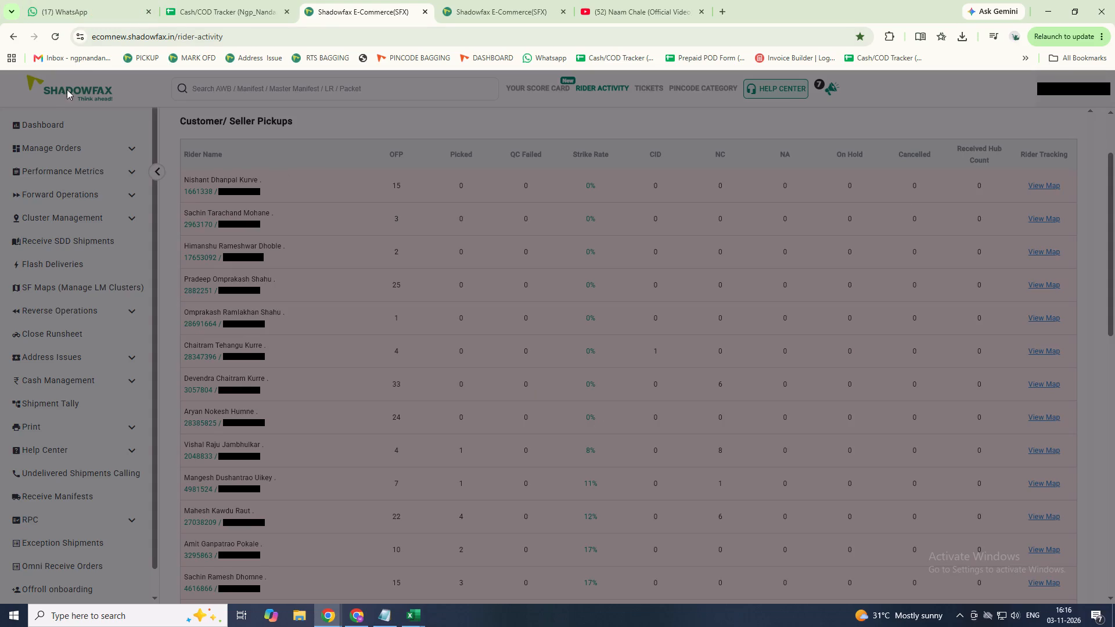
# Start a new forward runsheet from the dashboard's Orders to Deliver and ready the AWB field for scanning.
pyautogui.click(42, 124)
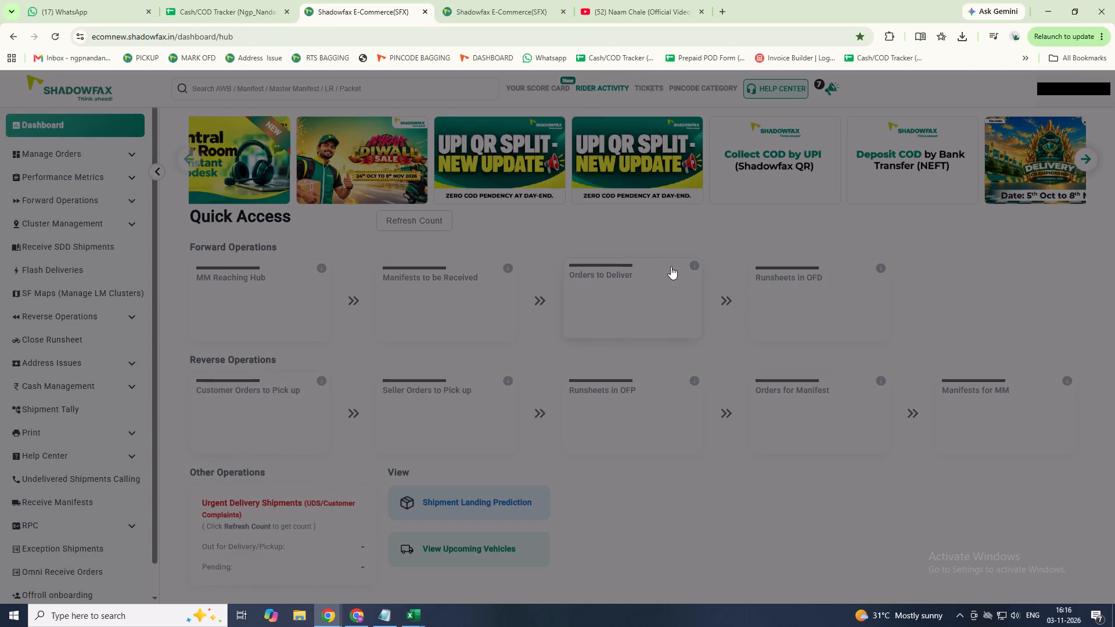
pyautogui.click(649, 294)
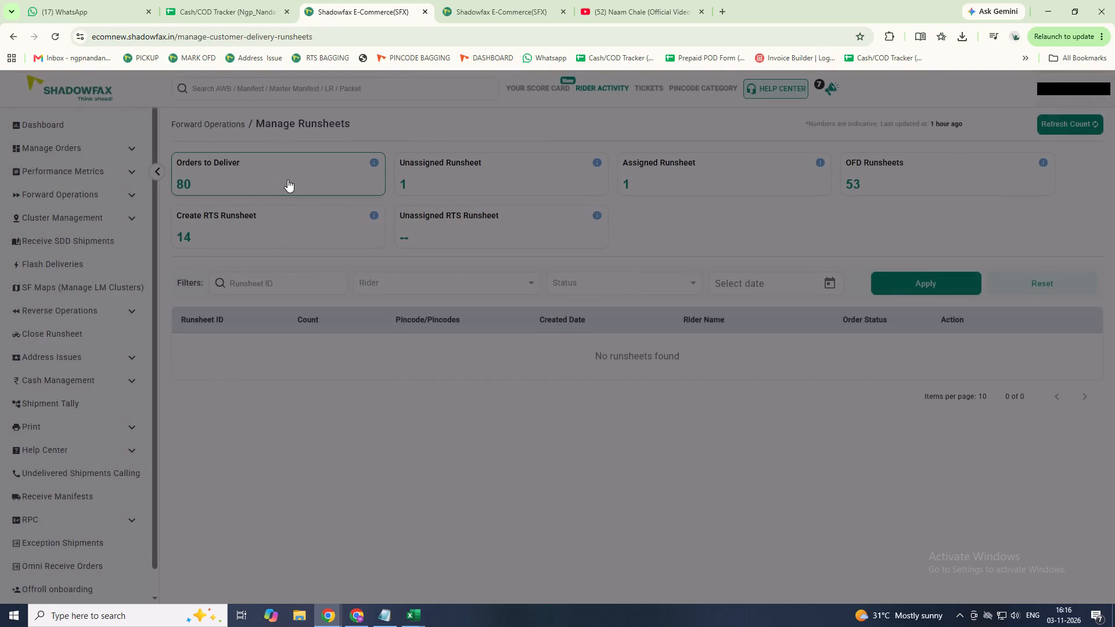
pyautogui.click(284, 175)
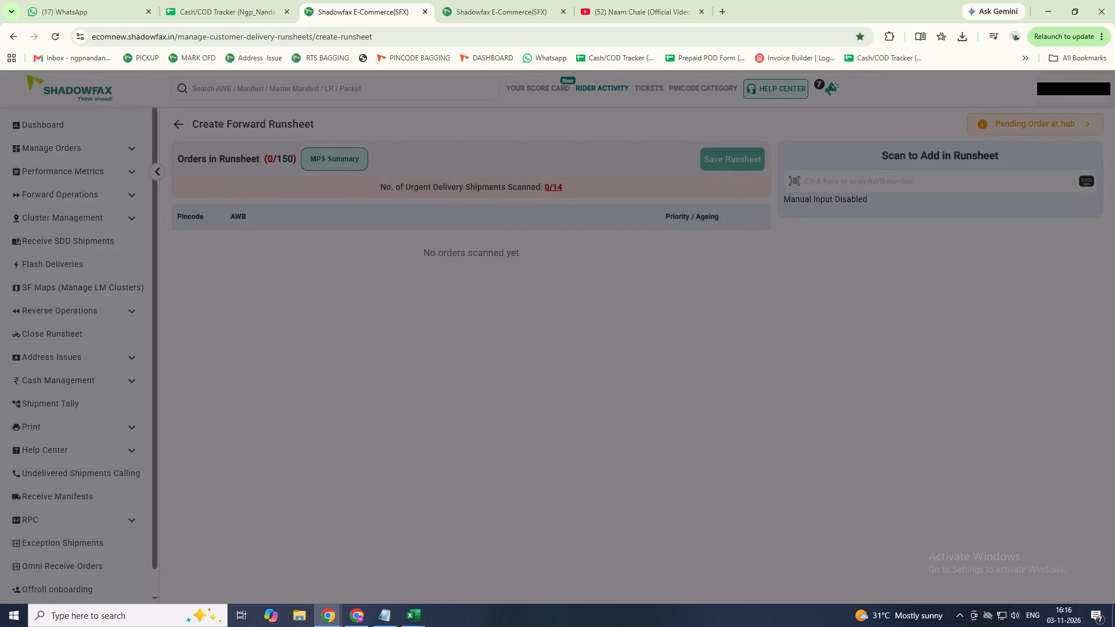
pyautogui.click(819, 179)
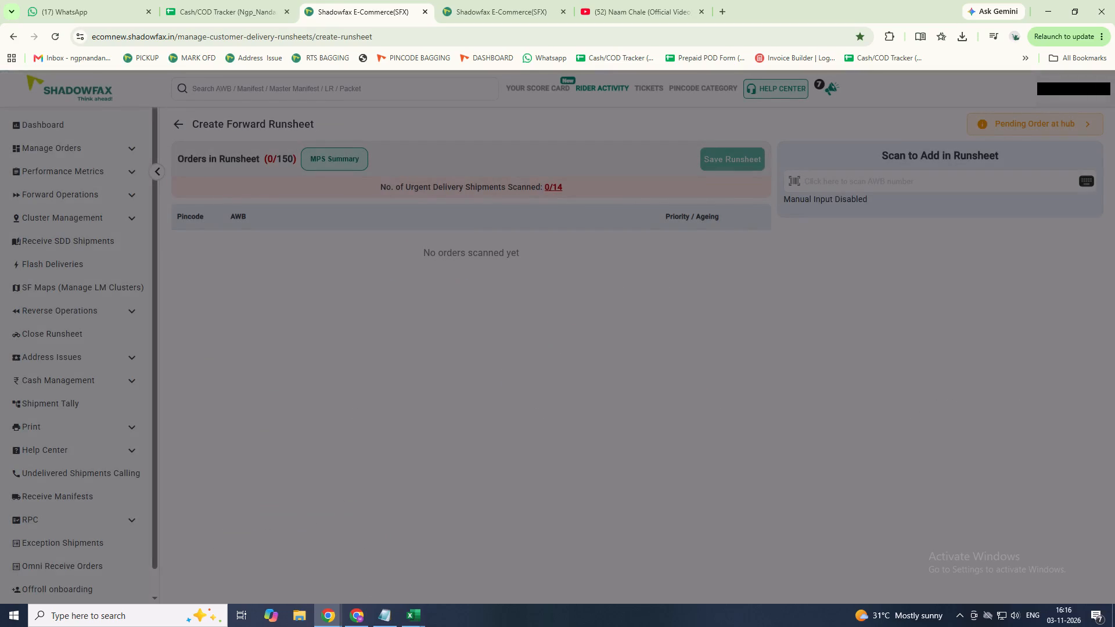
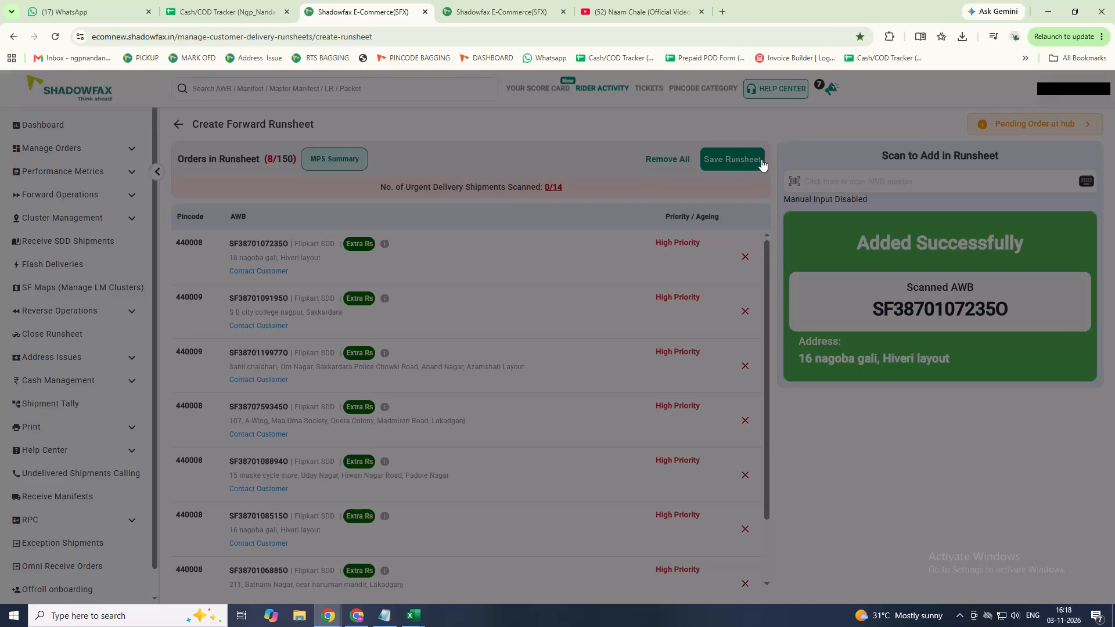
# Save the eight-order forward runsheet without adding the outstanding urgent delivery shipments.
pyautogui.click(761, 158)
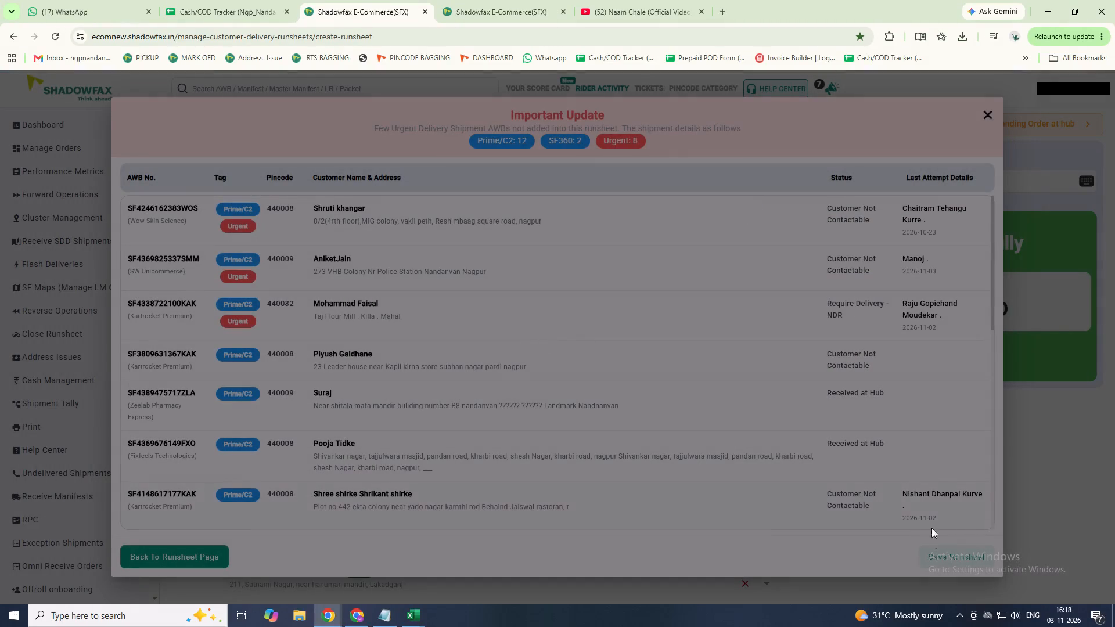
pyautogui.click(962, 552)
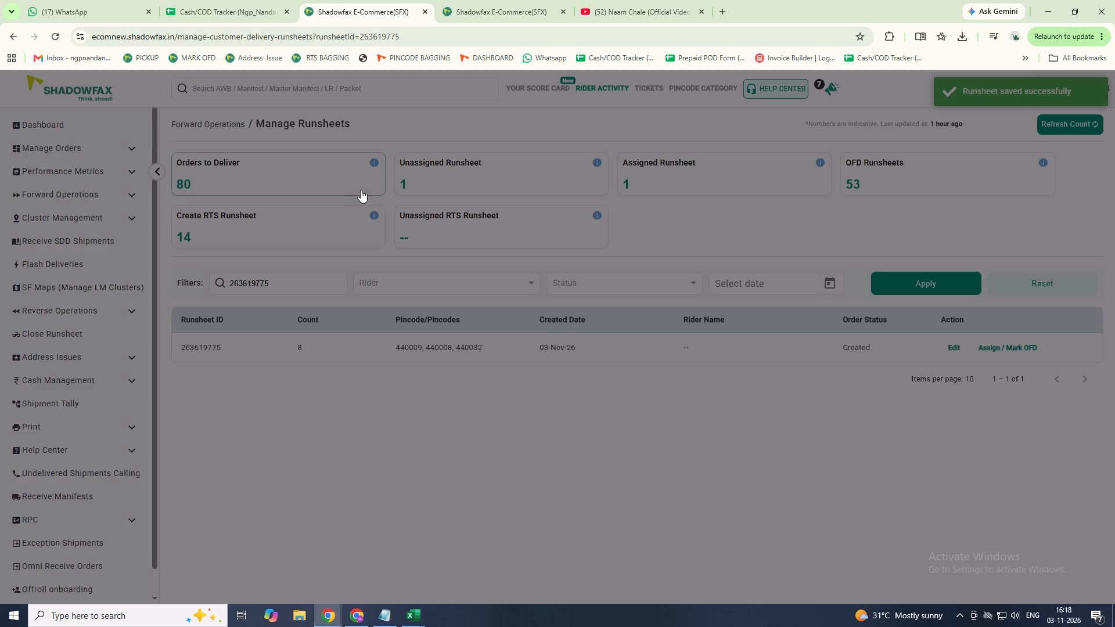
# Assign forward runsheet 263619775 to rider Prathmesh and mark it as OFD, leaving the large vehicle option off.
pyautogui.click(1019, 347)
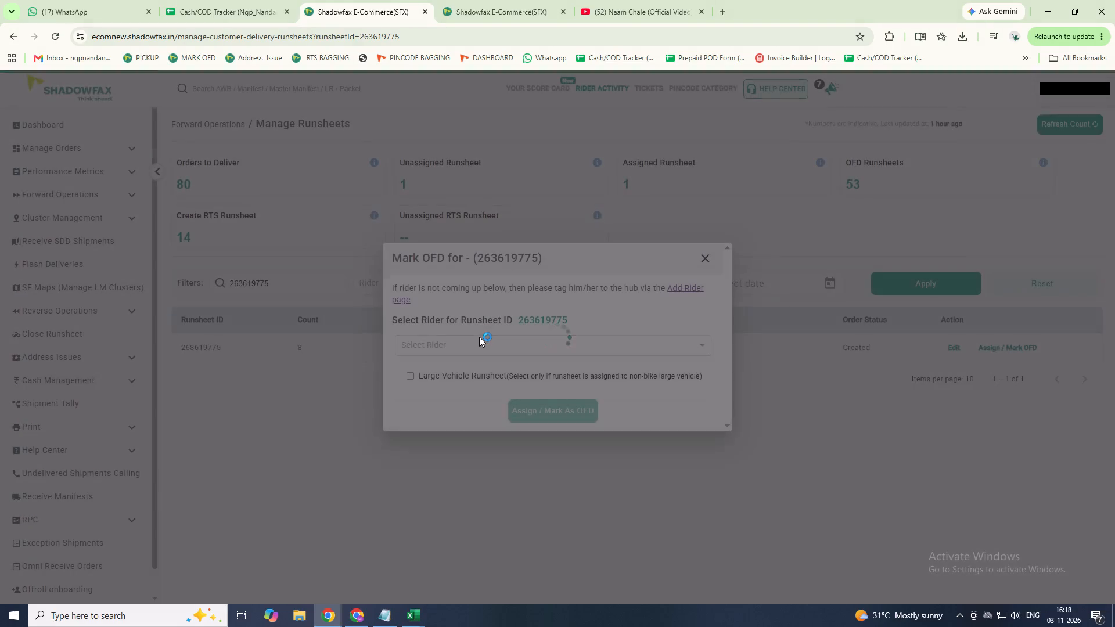
pyautogui.click(479, 339)
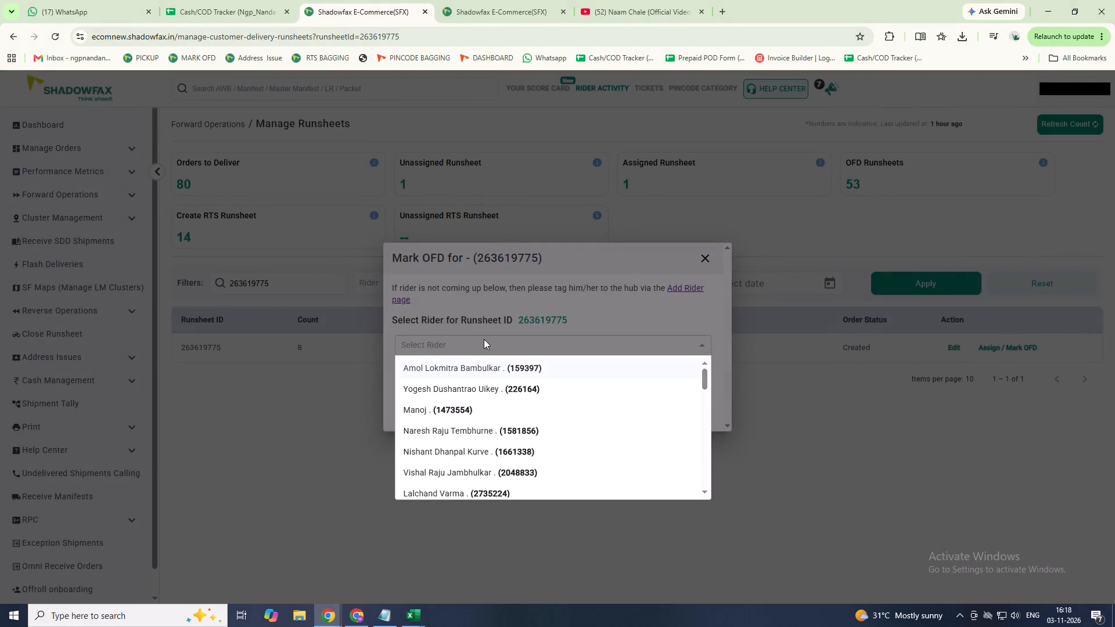
pyautogui.write('PRAT')
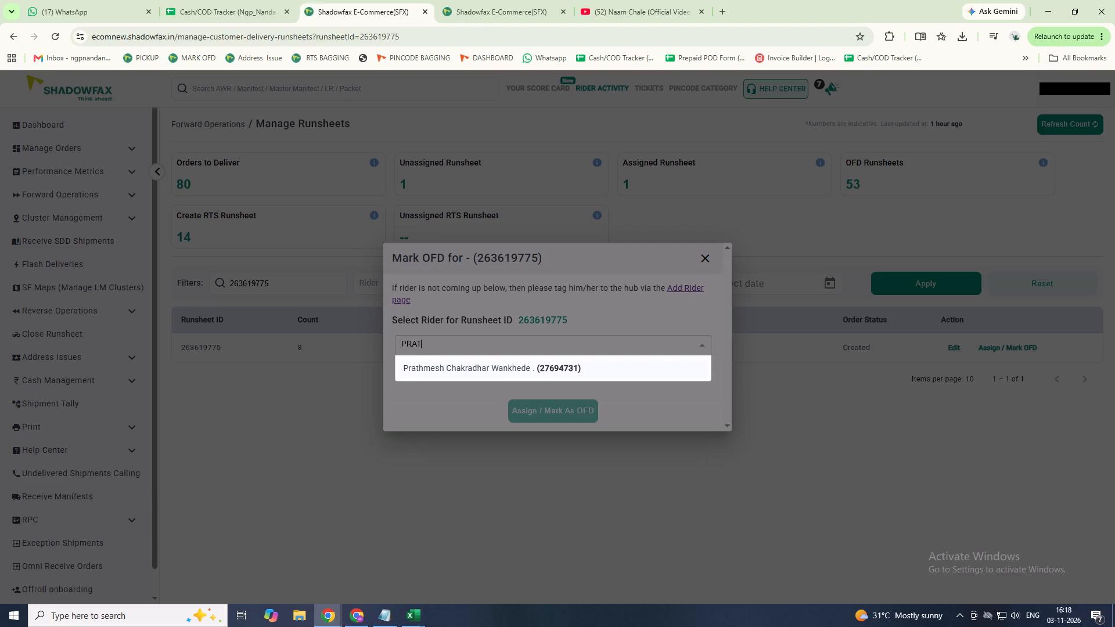
pyautogui.click(484, 370)
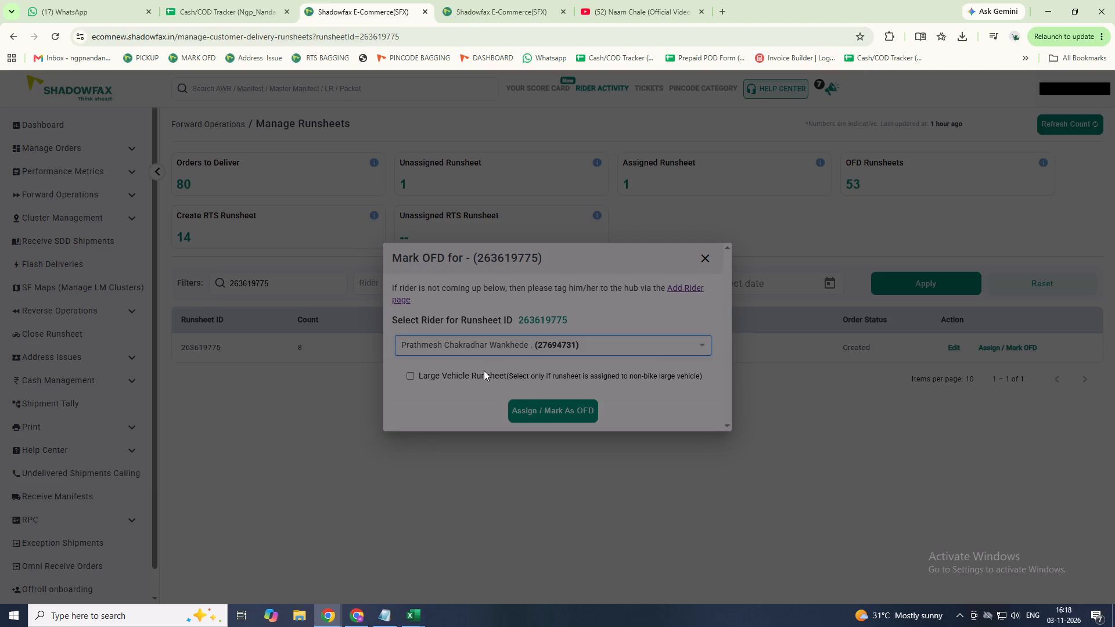
pyautogui.click(550, 409)
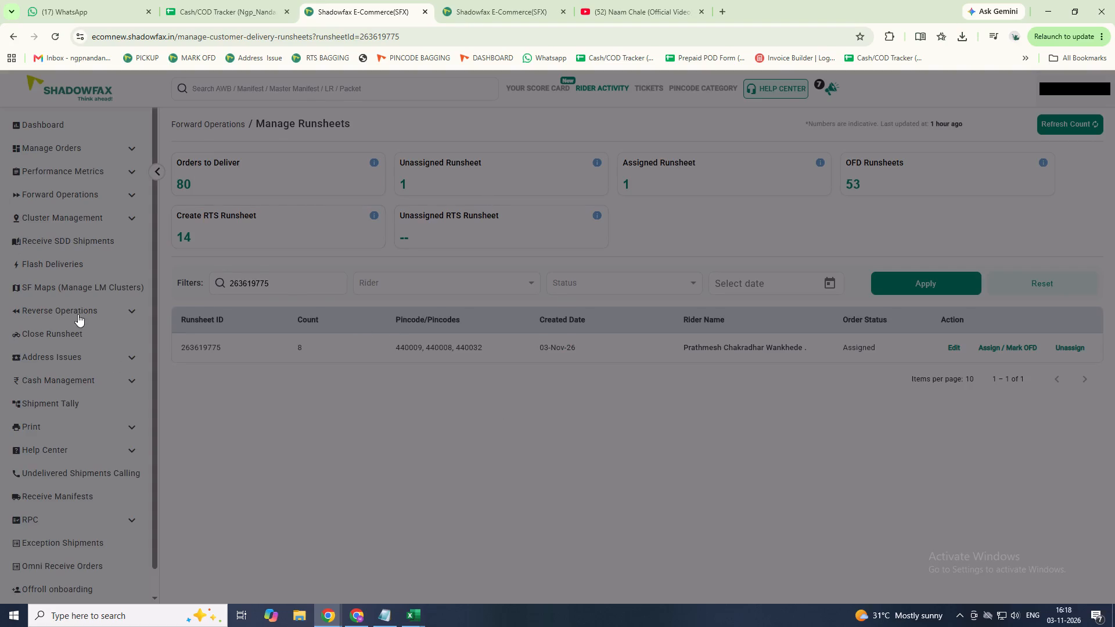
# Start a new customer pickup runsheet from the dashboard's Customer Orders to Pick up and filter its orders by pincode 440009.
pyautogui.click(70, 117)
pyautogui.click(70, 130)
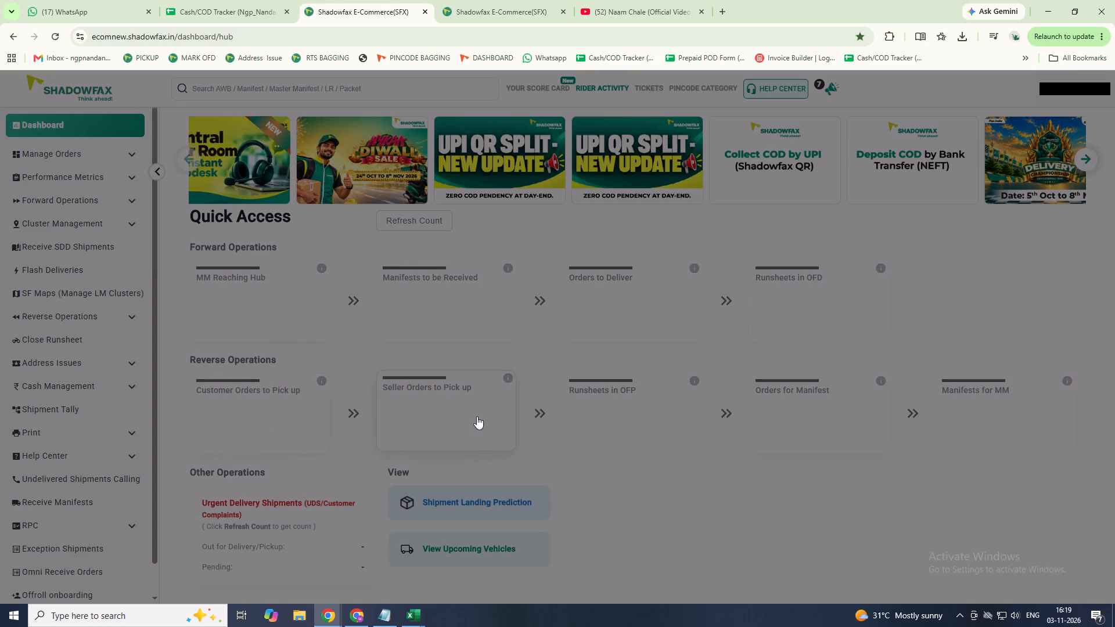
pyautogui.click(282, 406)
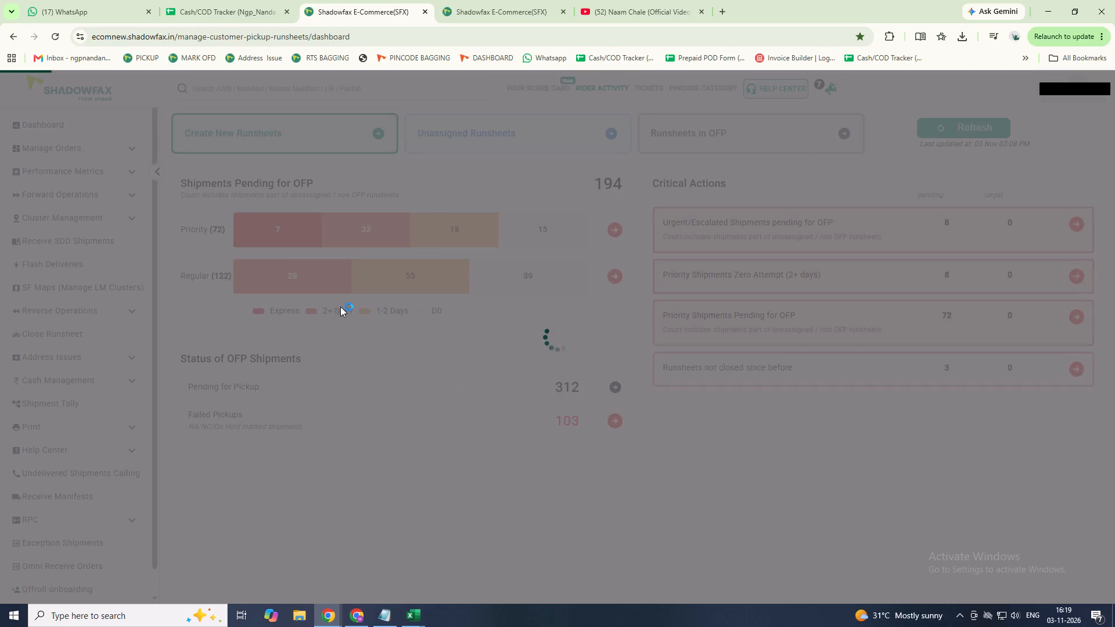
pyautogui.click(353, 136)
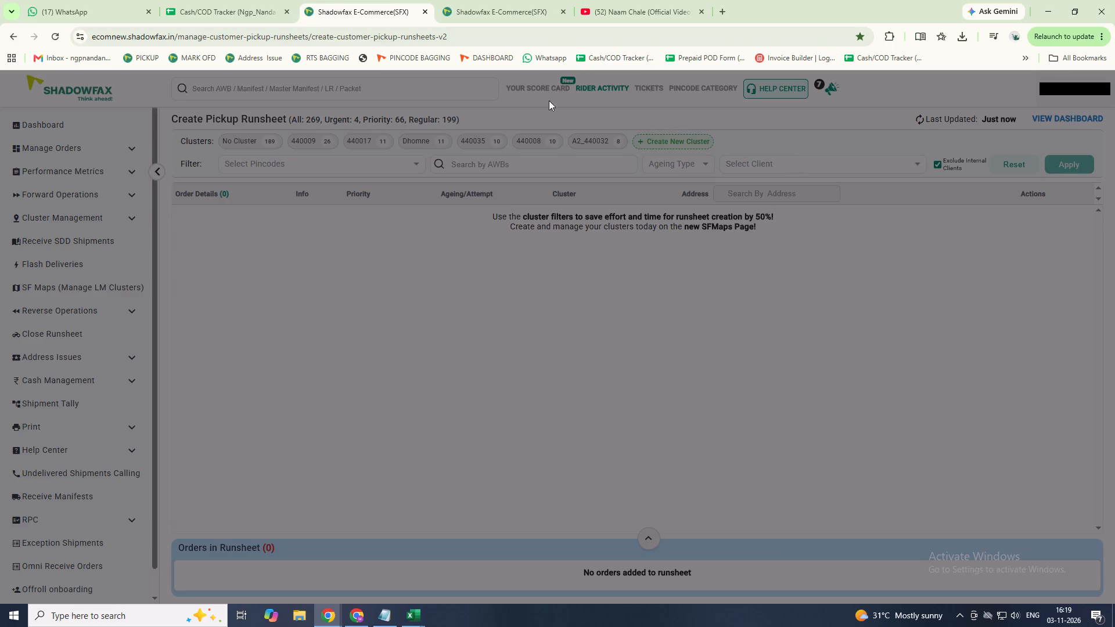
pyautogui.click(360, 162)
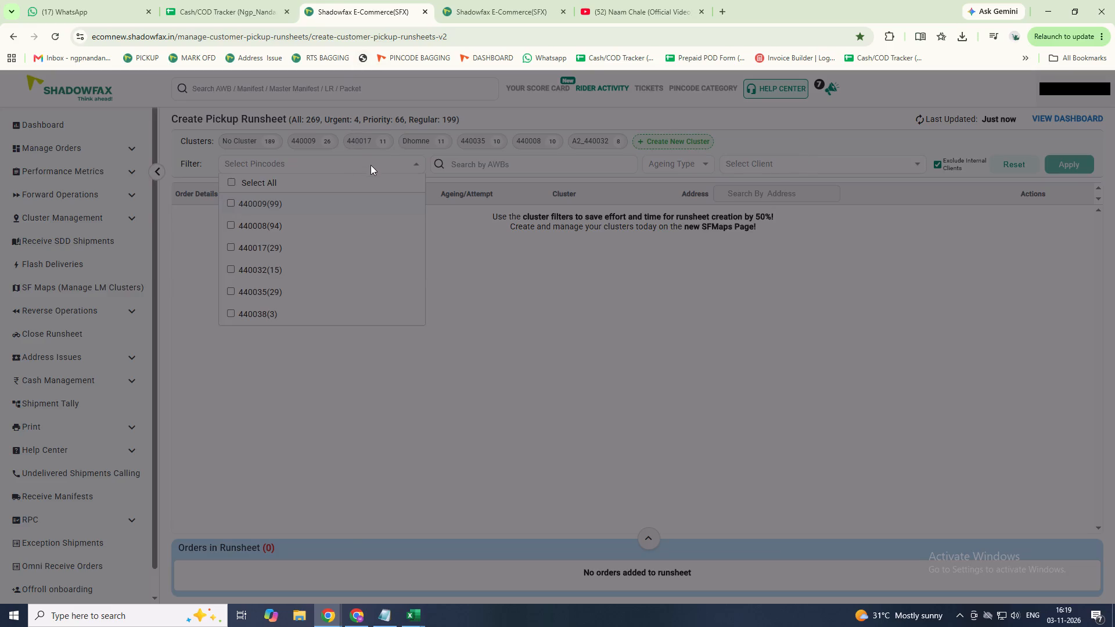
pyautogui.click(350, 204)
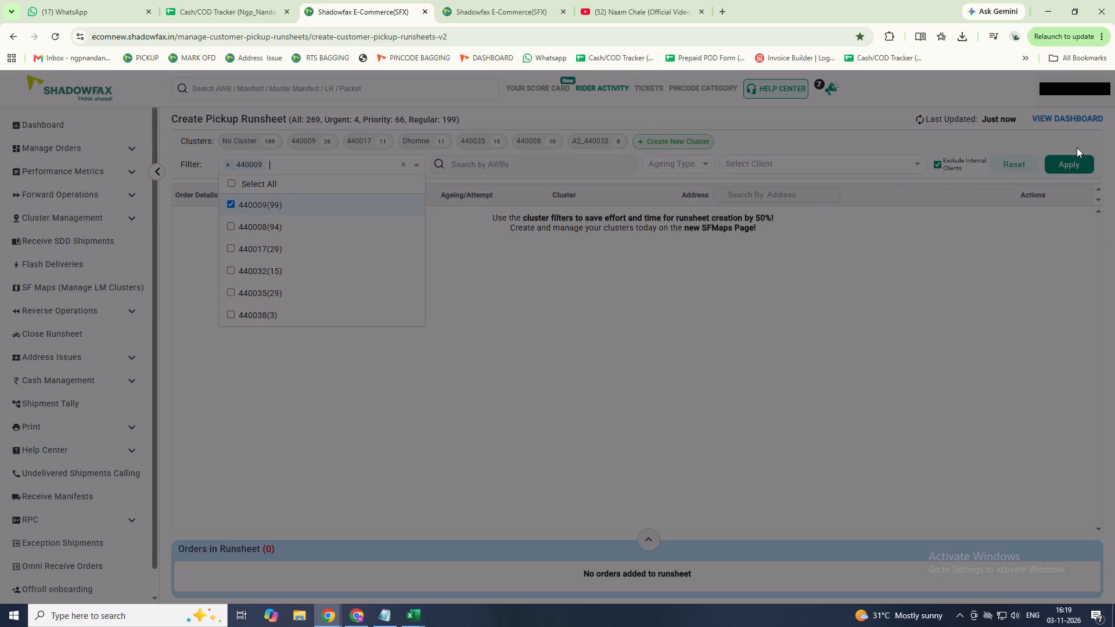
pyautogui.click(1072, 166)
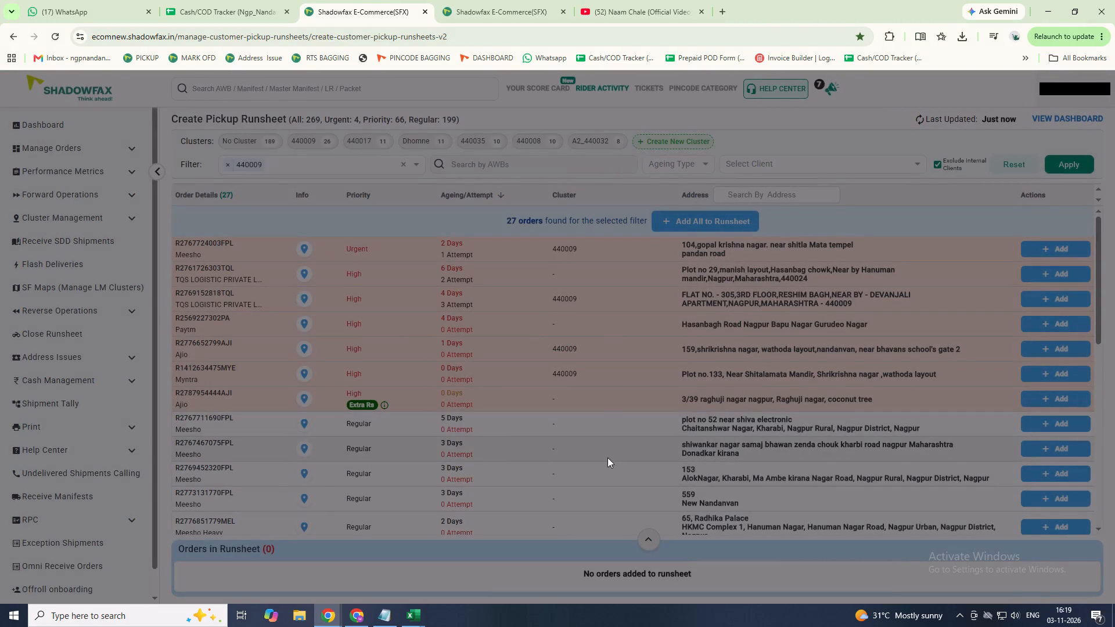
pyautogui.scroll(-1, 625, 458)
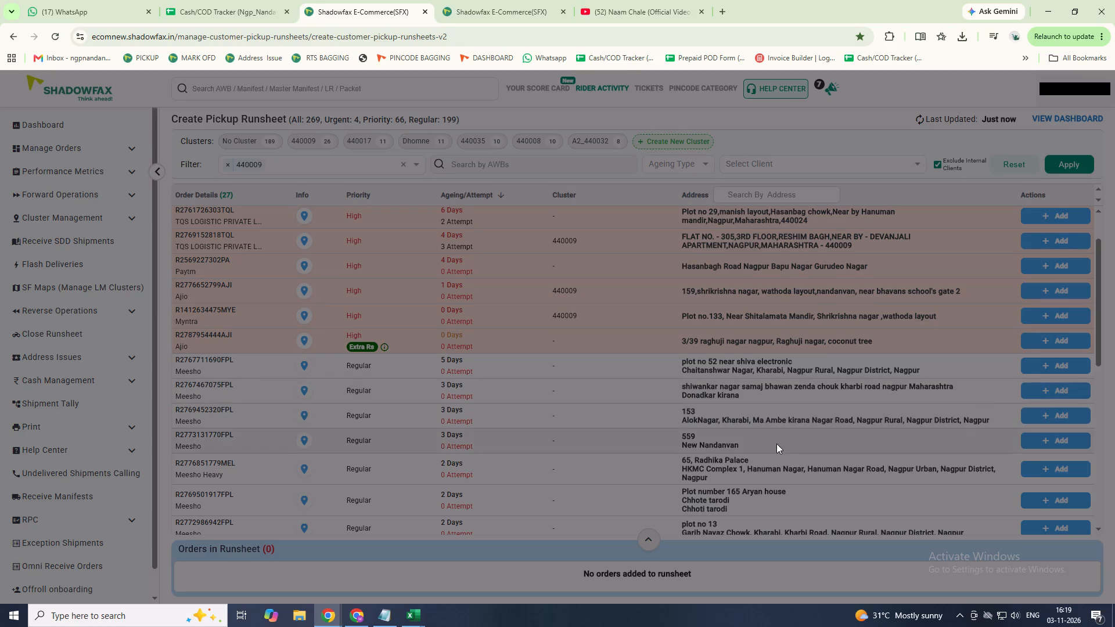
pyautogui.scroll(-2, 778, 421)
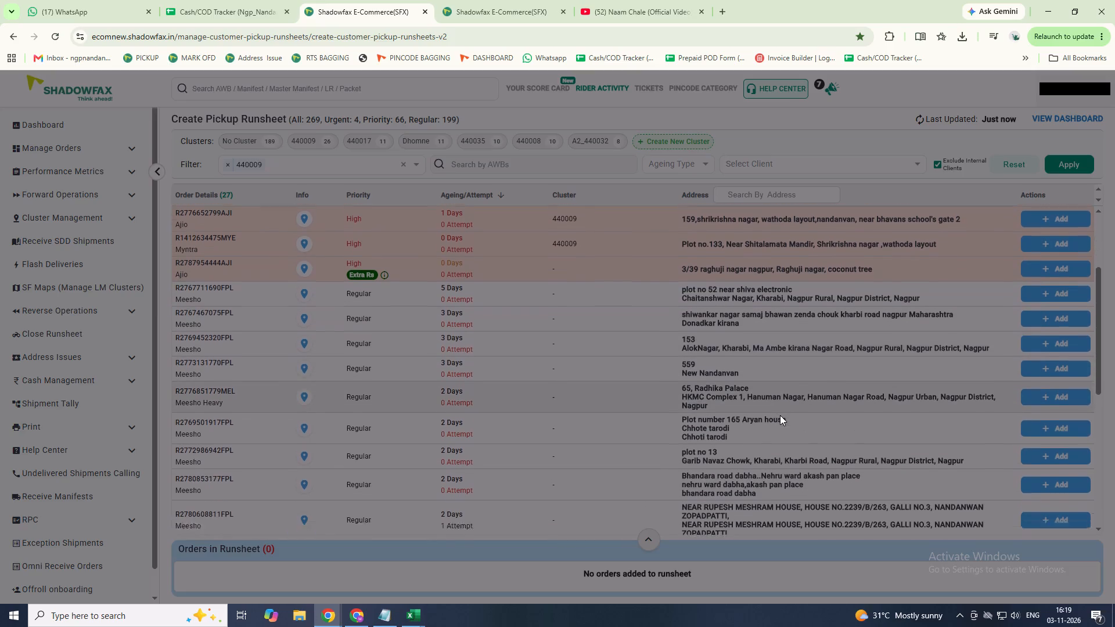
pyautogui.scroll(-2, 780, 415)
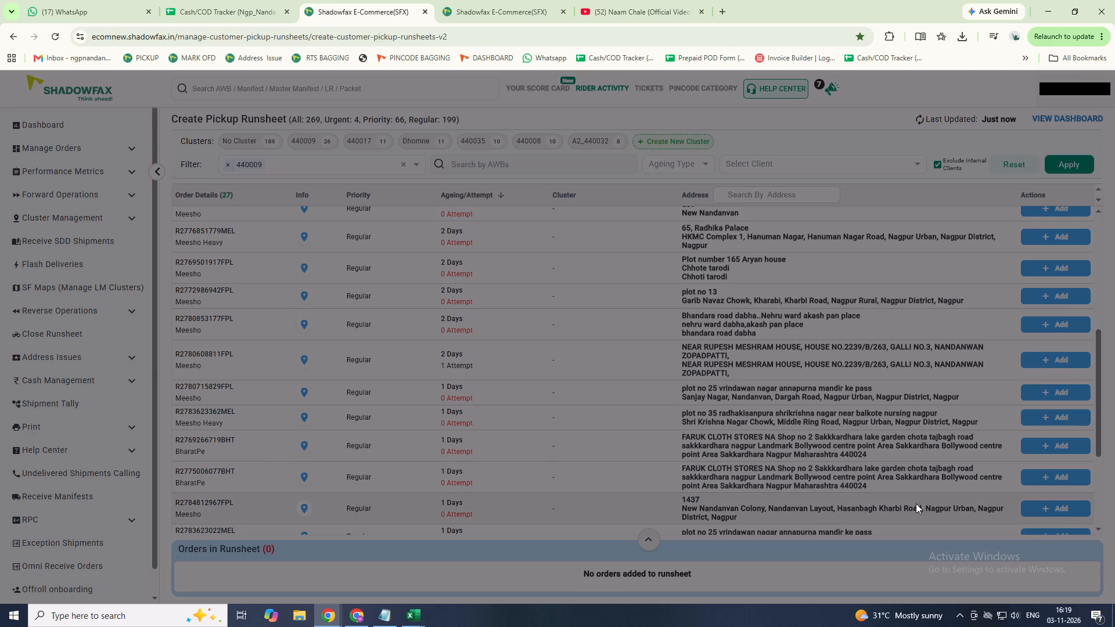
pyautogui.scroll(-2, 936, 452)
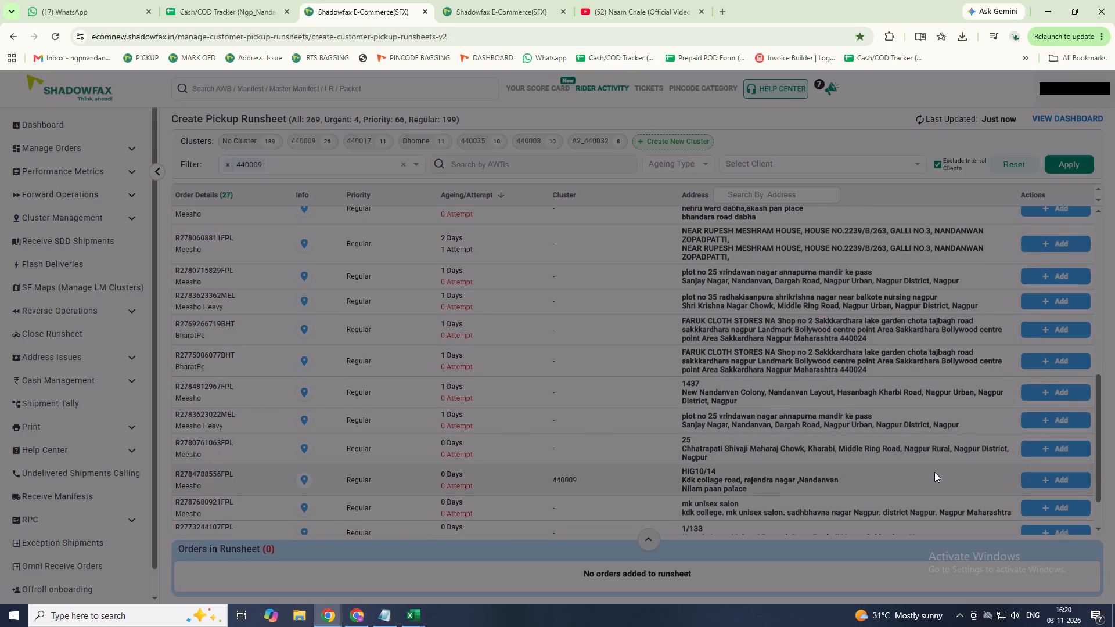
pyautogui.scroll(-1, 934, 472)
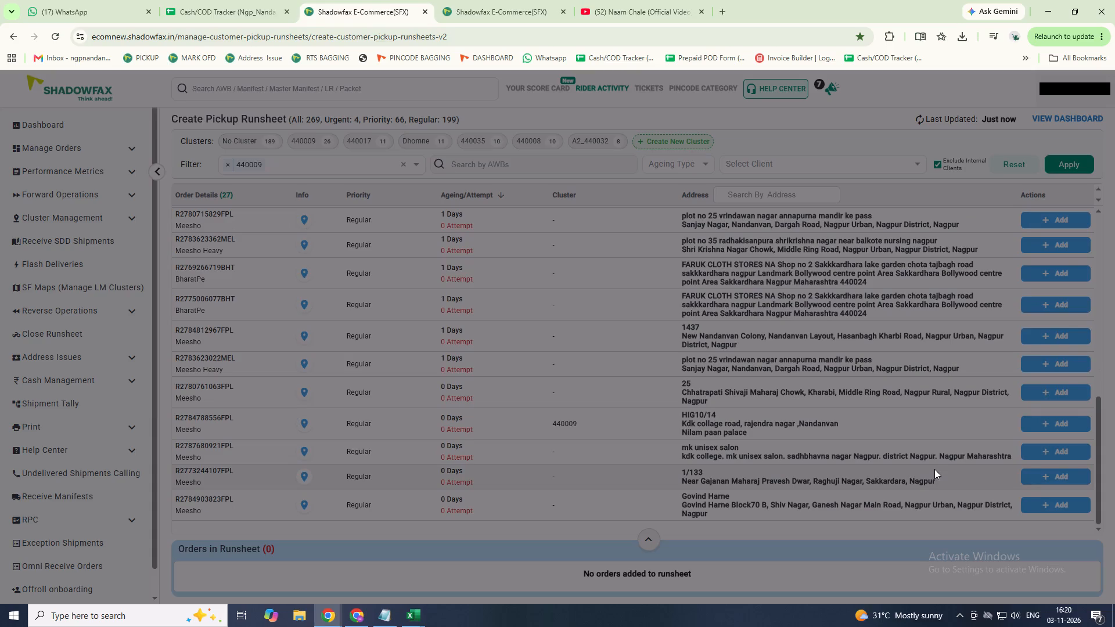
pyautogui.click(1066, 426)
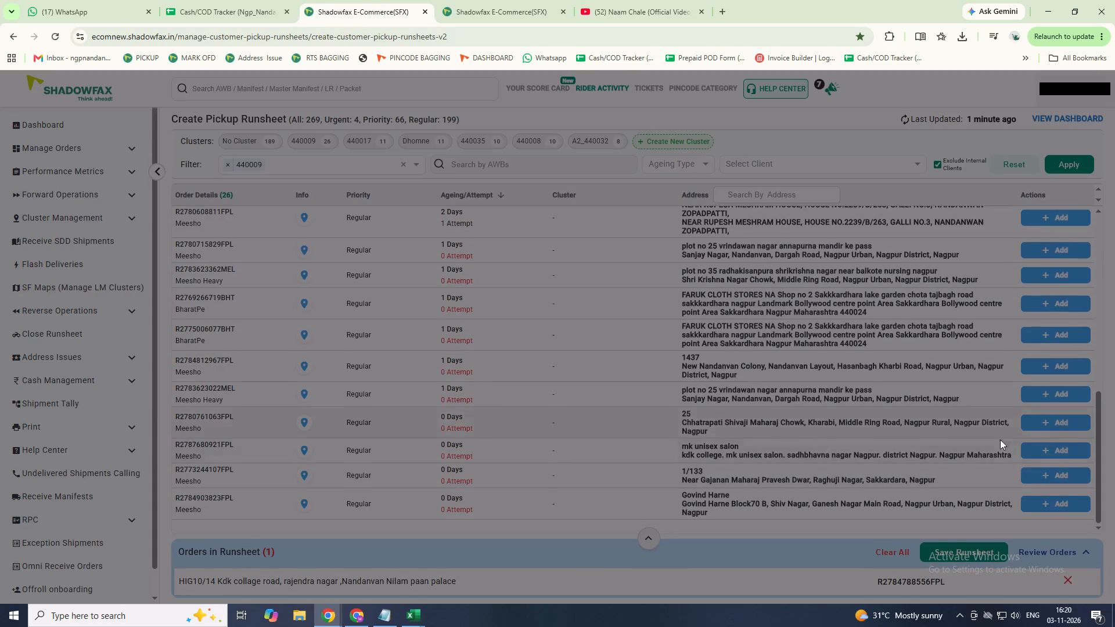
pyautogui.scroll(-3, 1016, 478)
pyautogui.scroll(-3, 962, 431)
pyautogui.scroll(1, 987, 476)
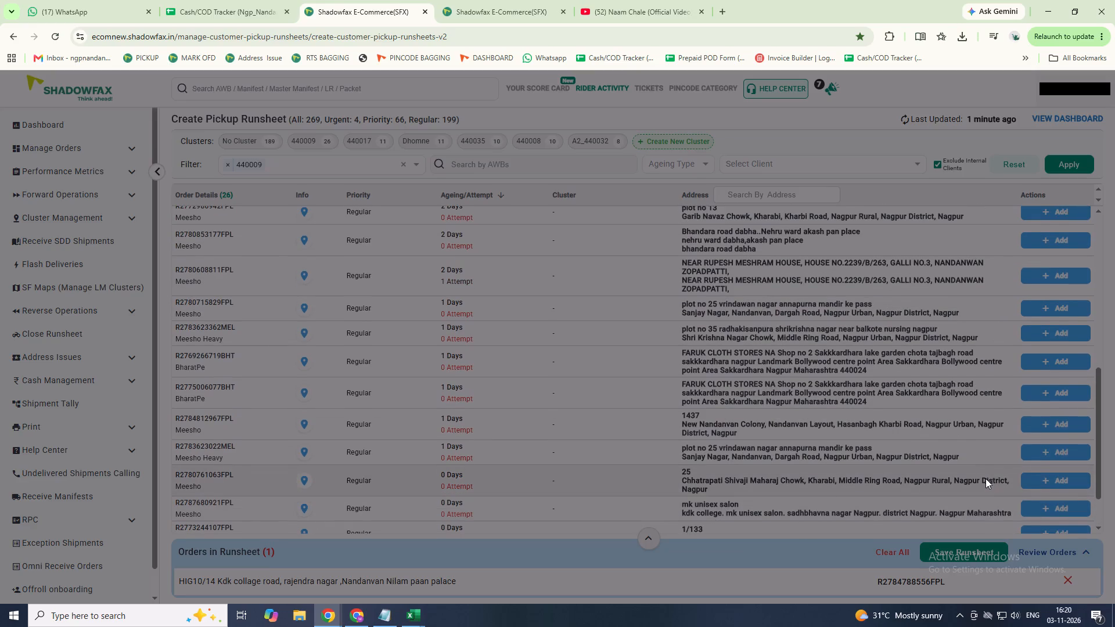
pyautogui.click(1051, 506)
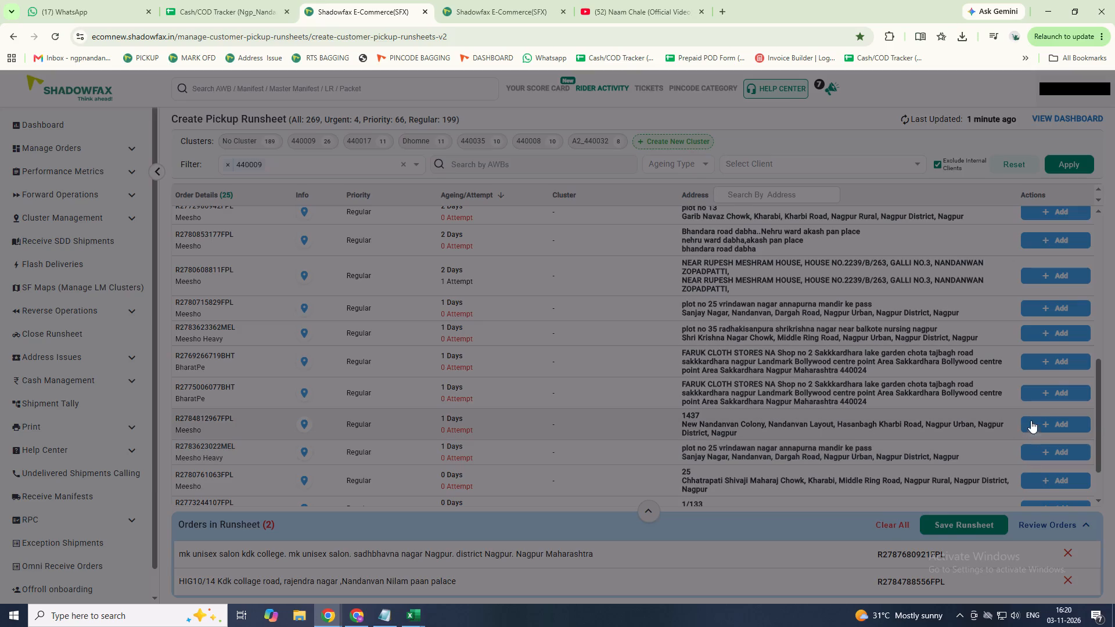
pyautogui.click(1037, 395)
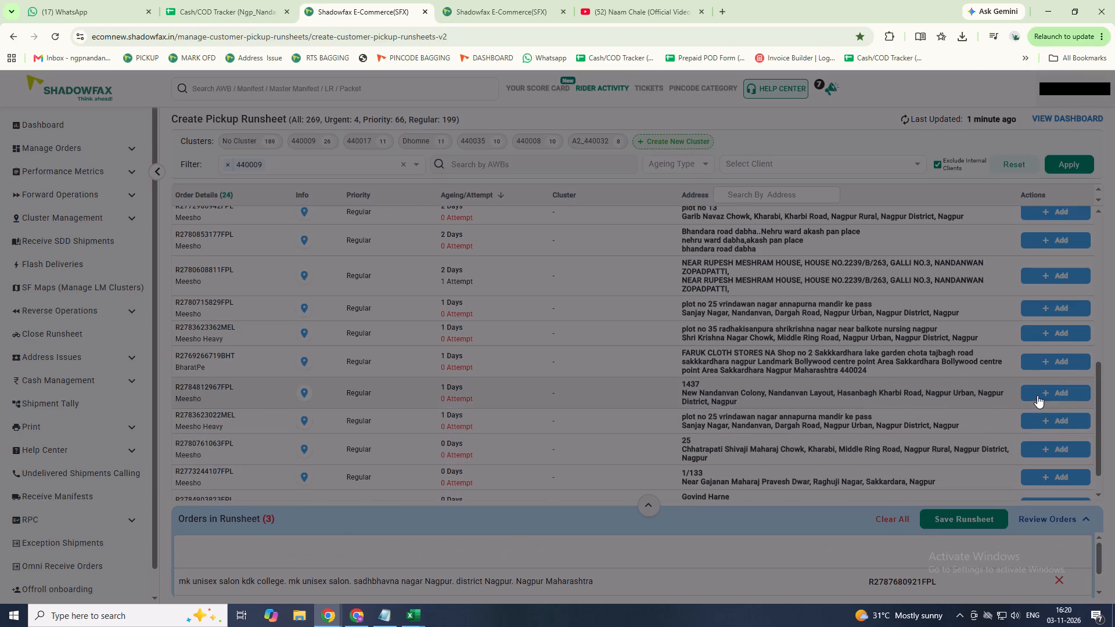
pyautogui.click(1051, 359)
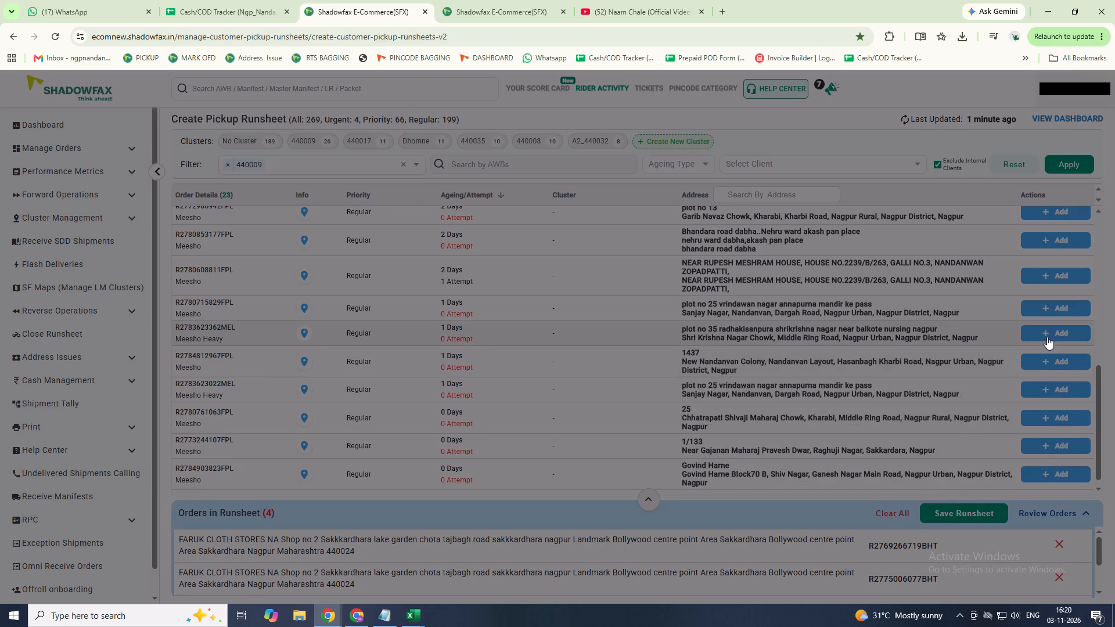
# Examine the remaining 440009 orders, back up to the urgent and high-priority ones, for further pickups on this route.
pyautogui.scroll(2, 1046, 310)
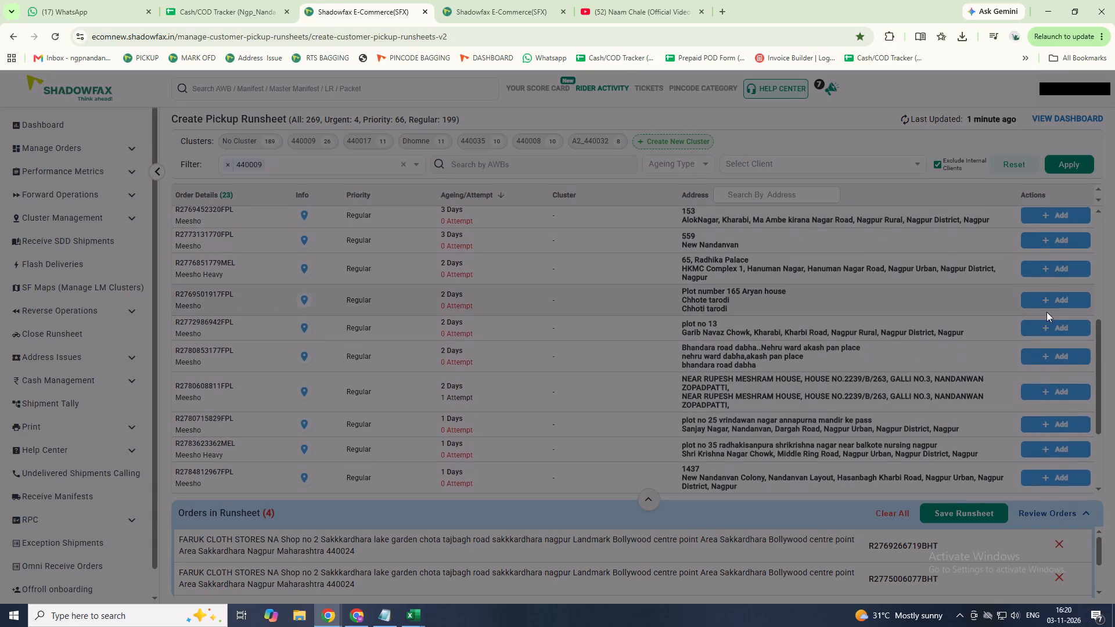
pyautogui.scroll(1, 1042, 350)
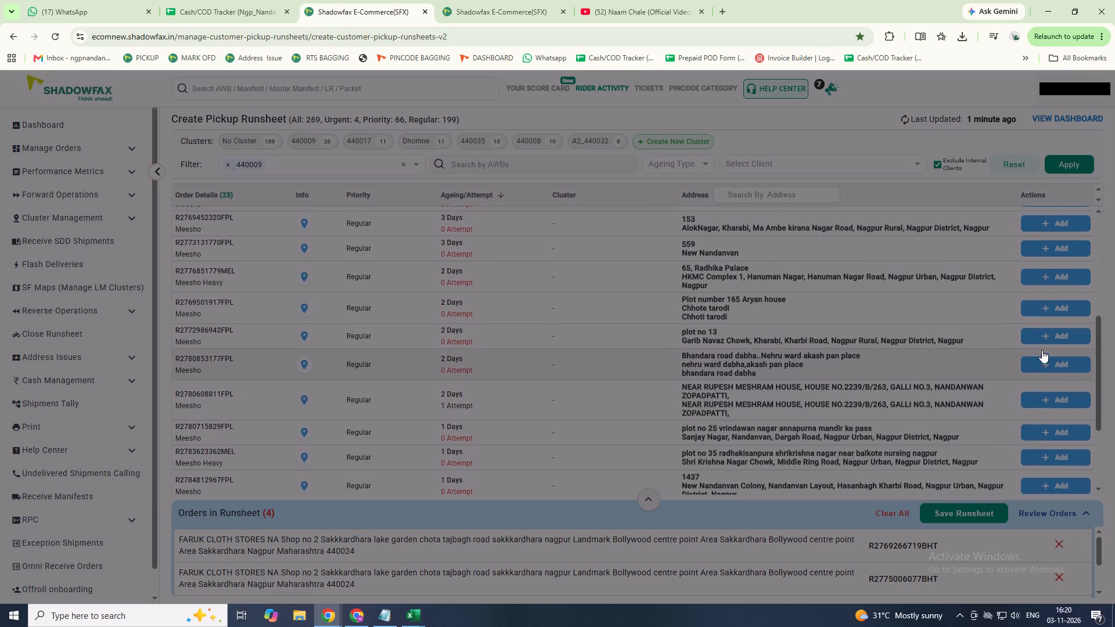
pyautogui.scroll(1, 1042, 350)
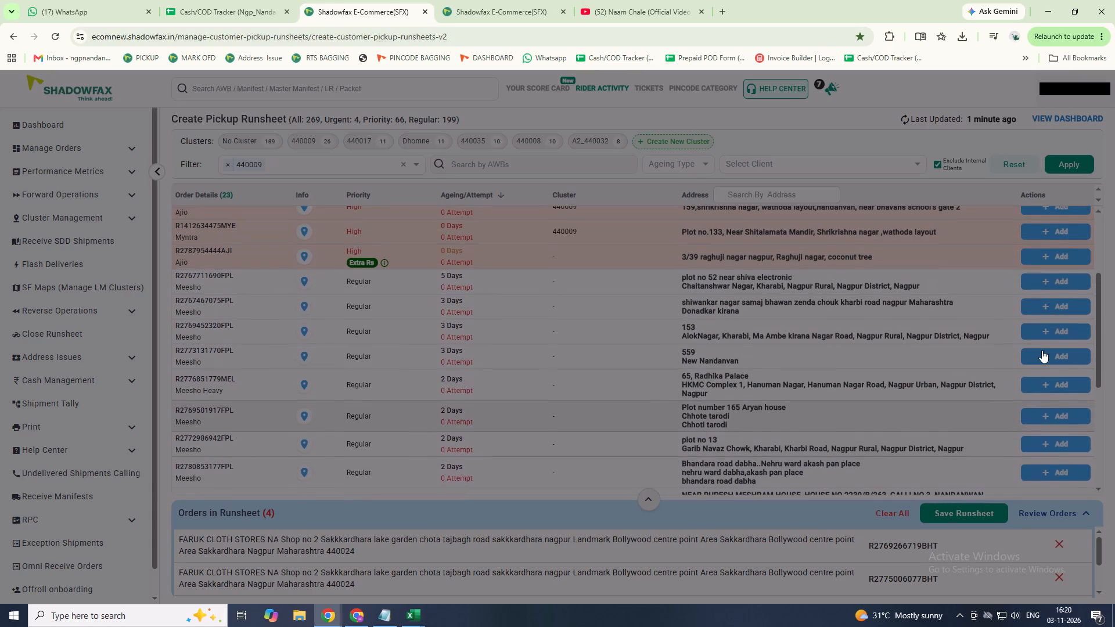
pyautogui.scroll(1, 1042, 350)
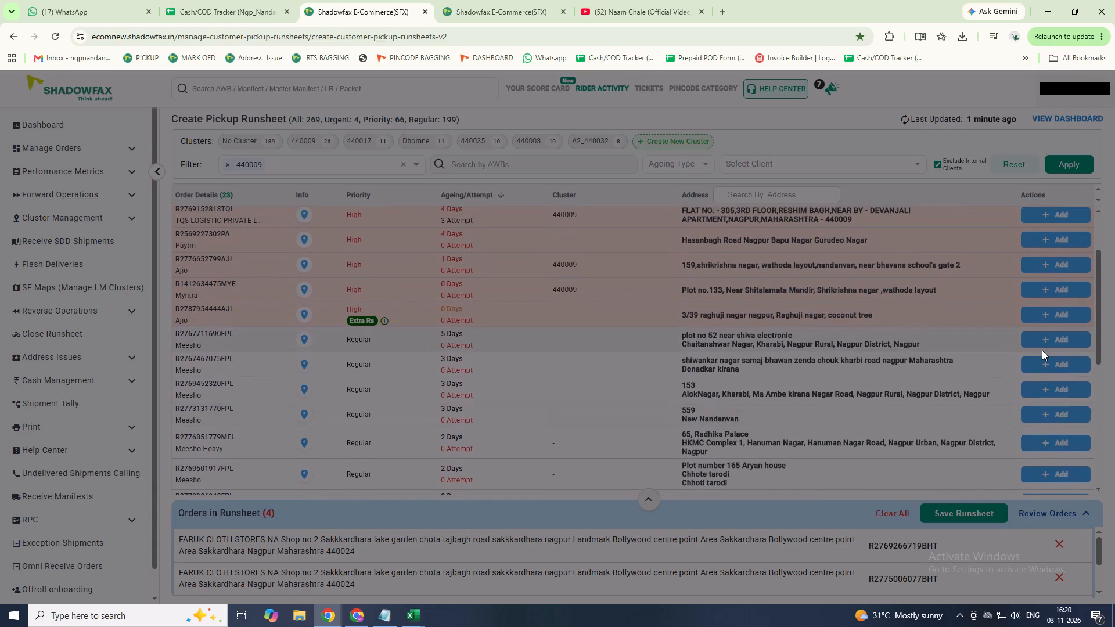
pyautogui.scroll(2, 1042, 350)
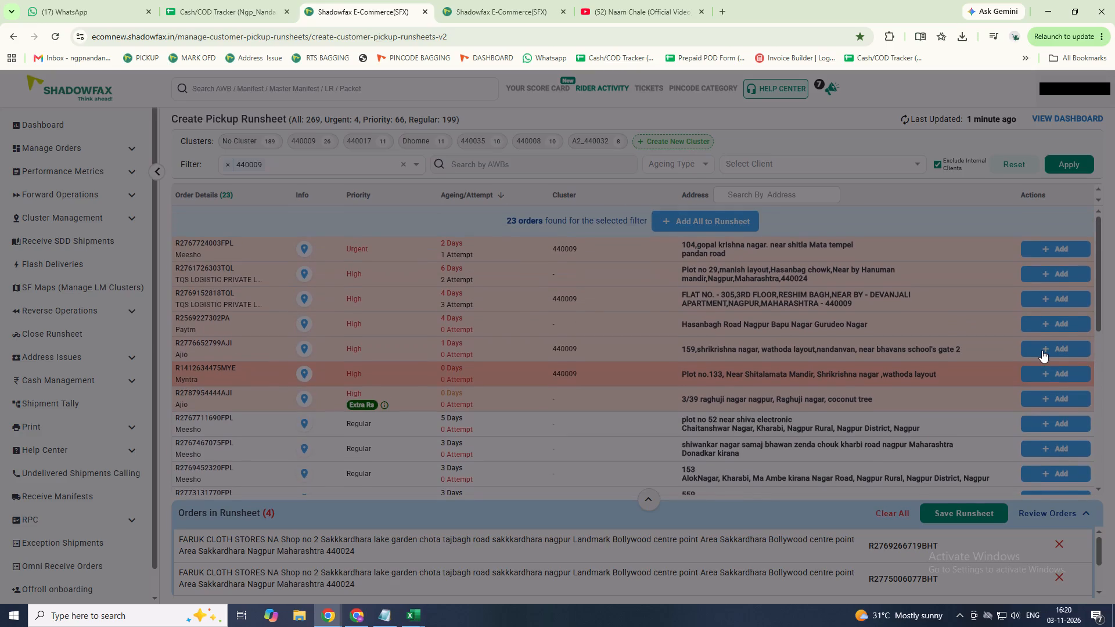
pyautogui.scroll(3, 1042, 350)
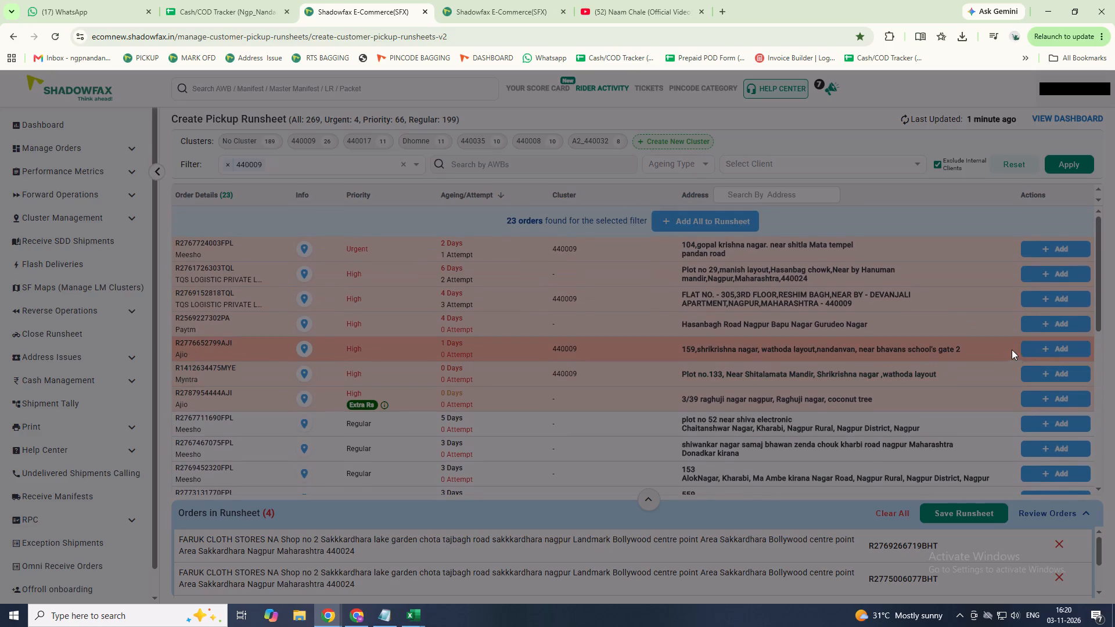
# Review the suggested urgent and high-priority 440009 pickups and save the four-order pickup runsheet without adding any of them.
pyautogui.click(982, 512)
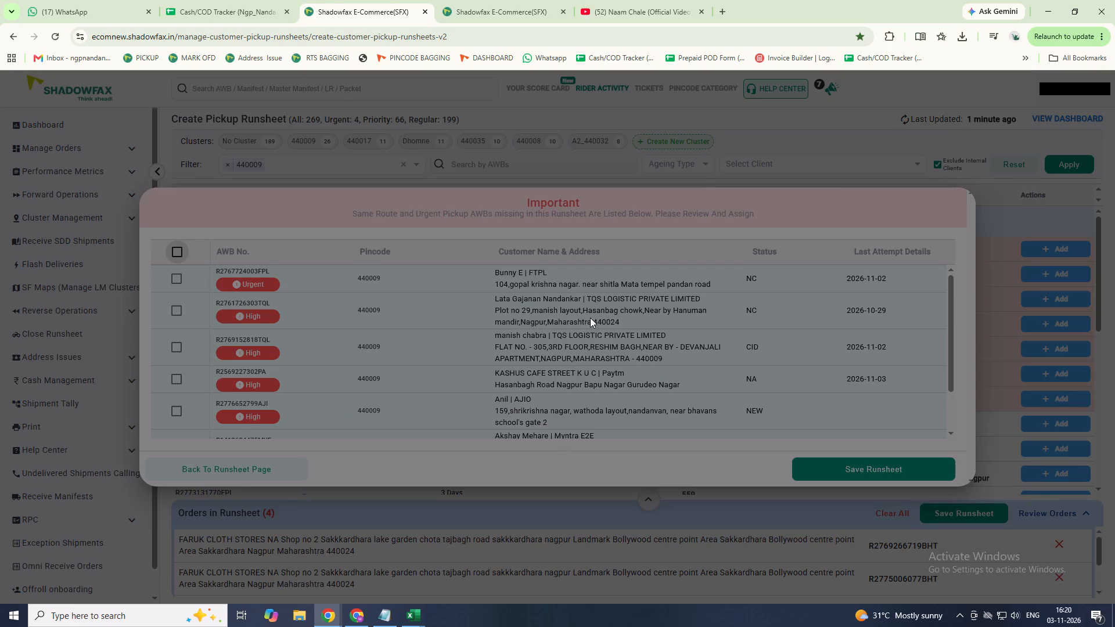
pyautogui.scroll(-1, 772, 416)
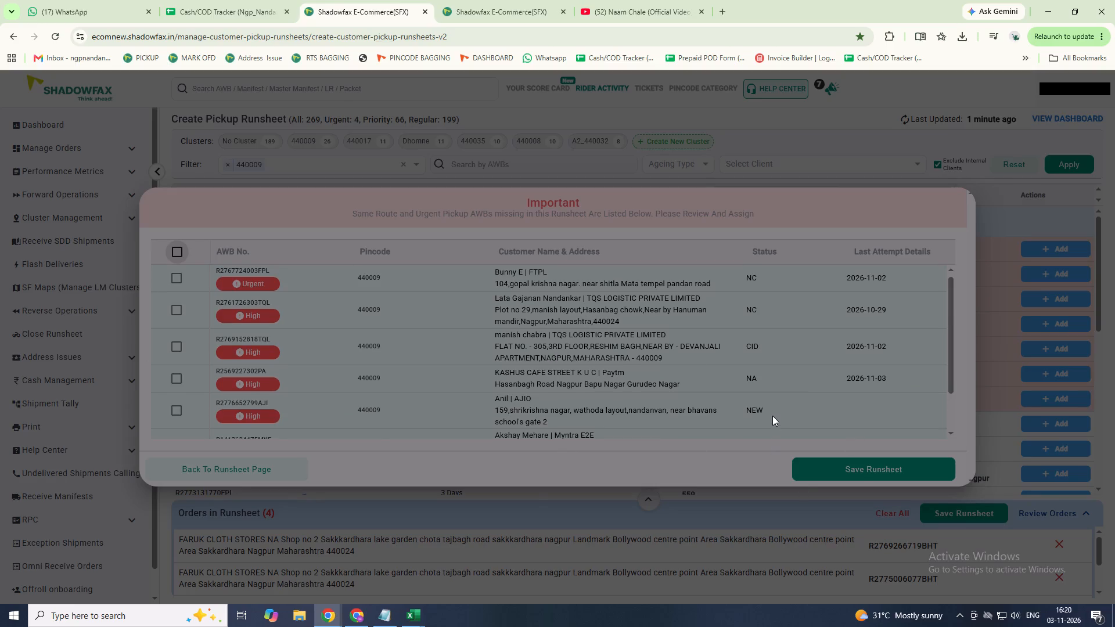
pyautogui.scroll(-11, 772, 416)
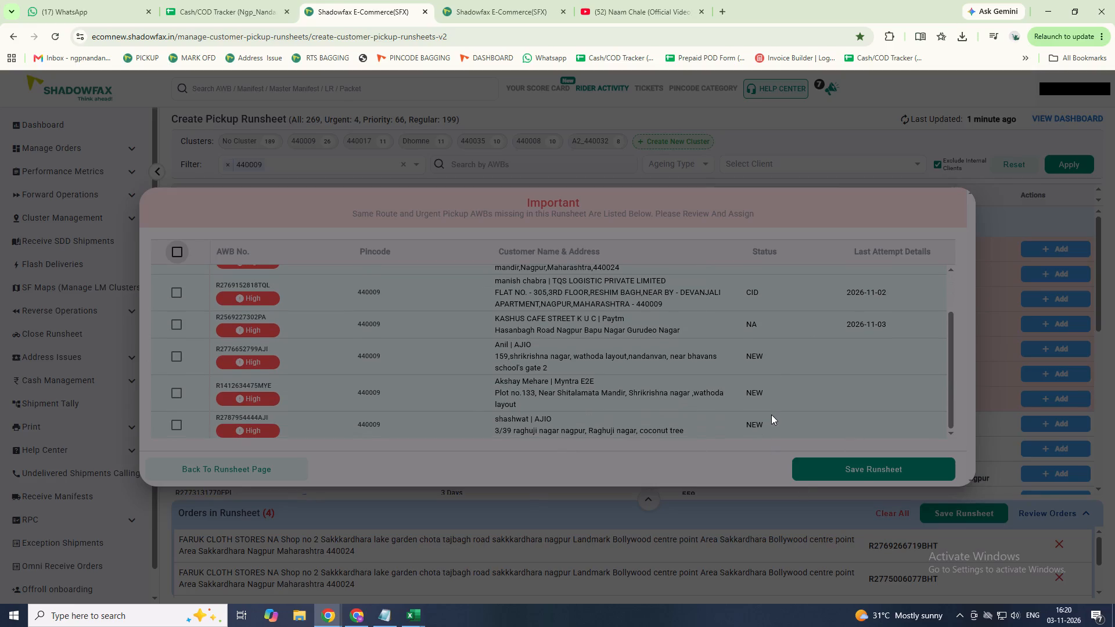
pyautogui.scroll(15, 605, 455)
pyautogui.click(872, 470)
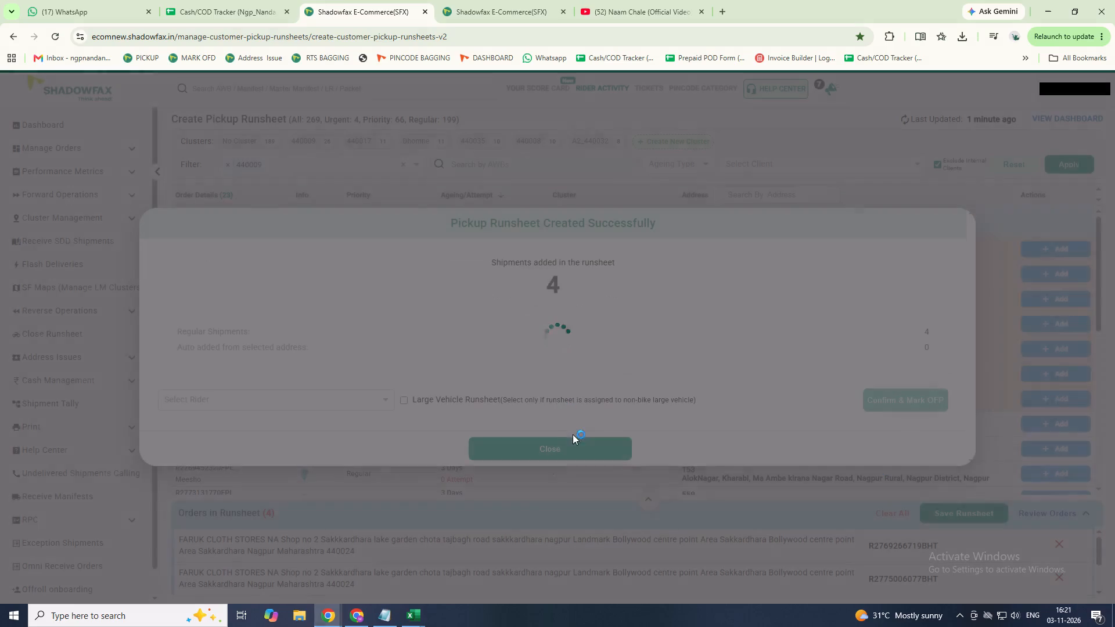
# Assign the saved 440009 pickup runsheet to rider Prathmesh and confirm it as marked OFP.
pyautogui.click(351, 396)
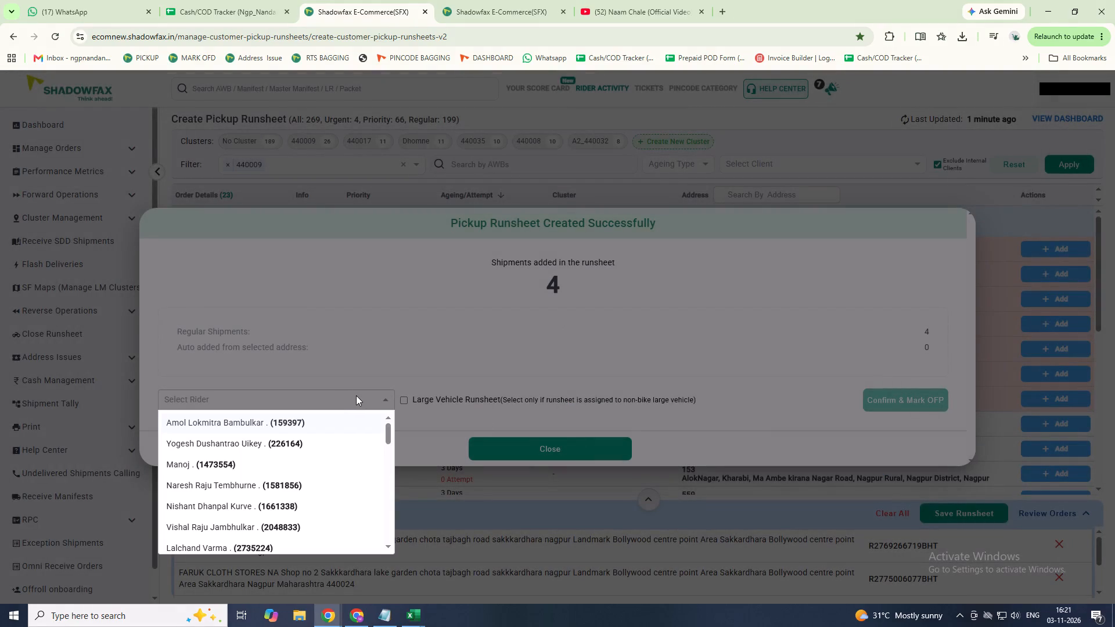
pyautogui.write('PRAT')
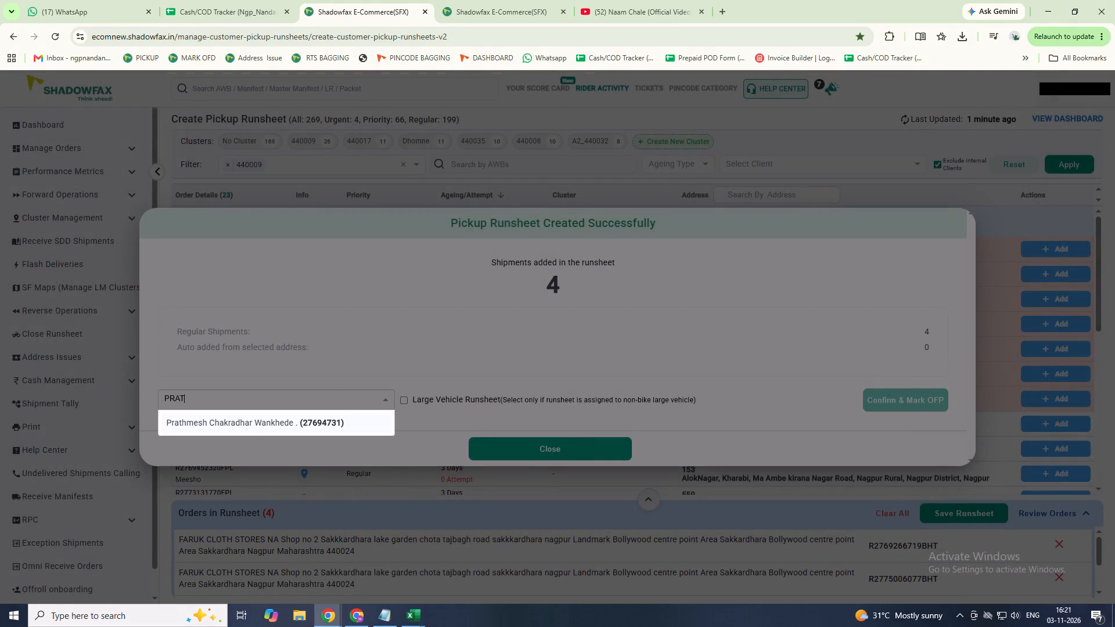
pyautogui.press('Return')
pyautogui.scroll(1, 356, 395)
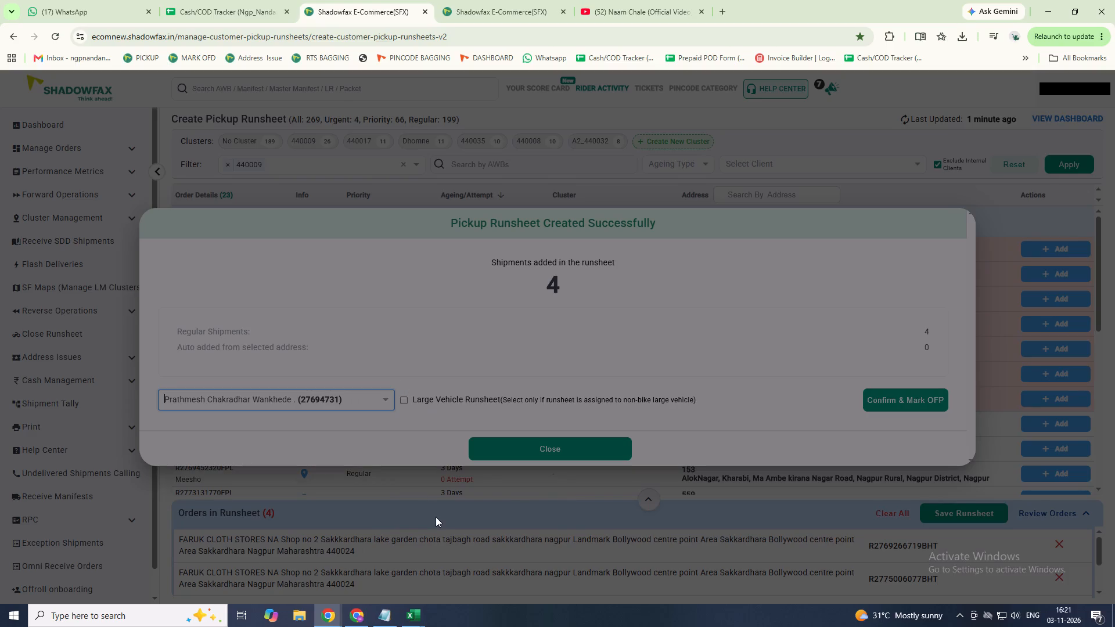
pyautogui.click(922, 404)
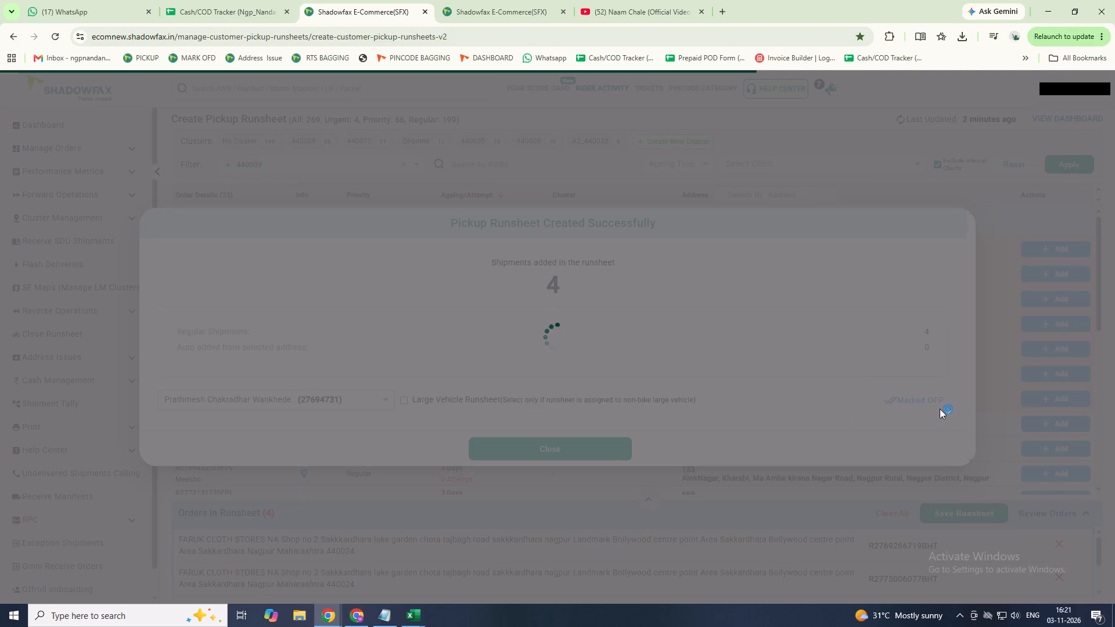
pyautogui.click(620, 449)
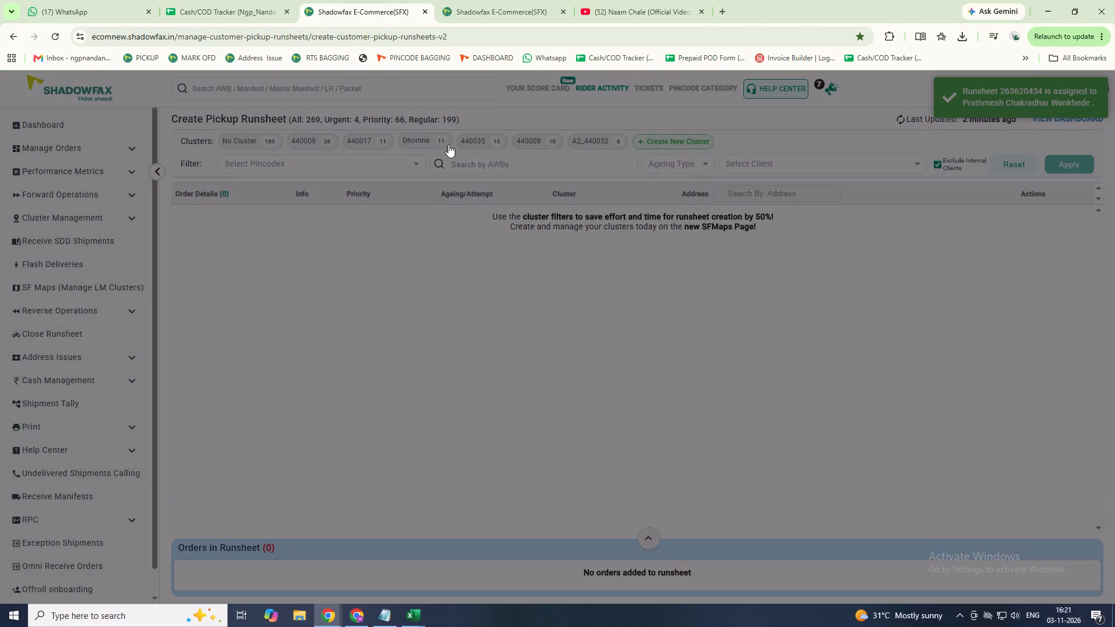
pyautogui.click(528, 137)
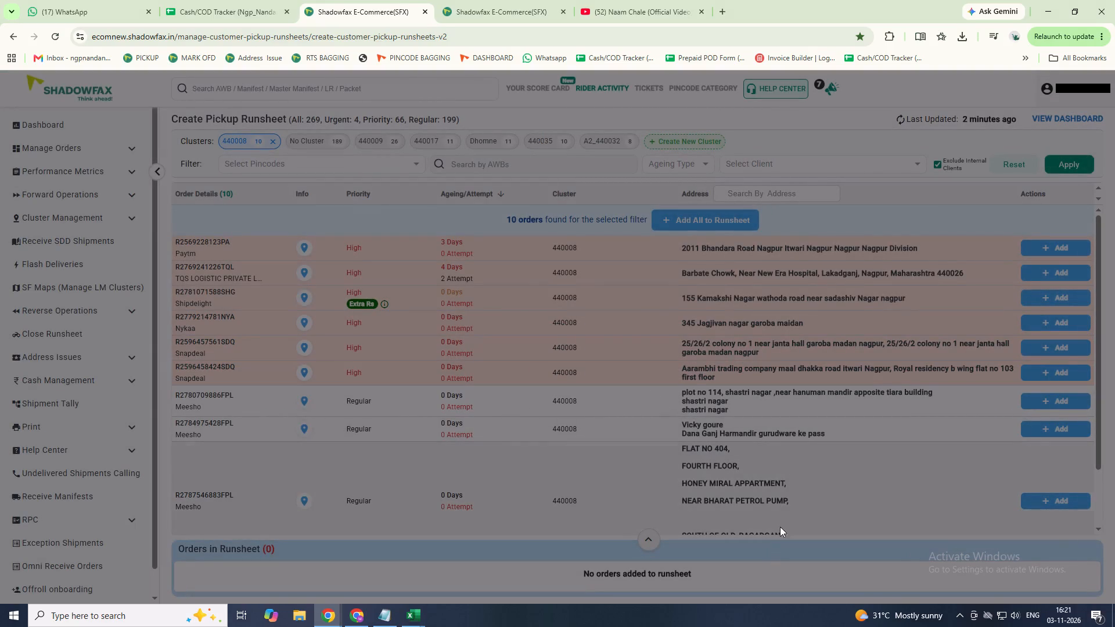
pyautogui.scroll(-1, 789, 498)
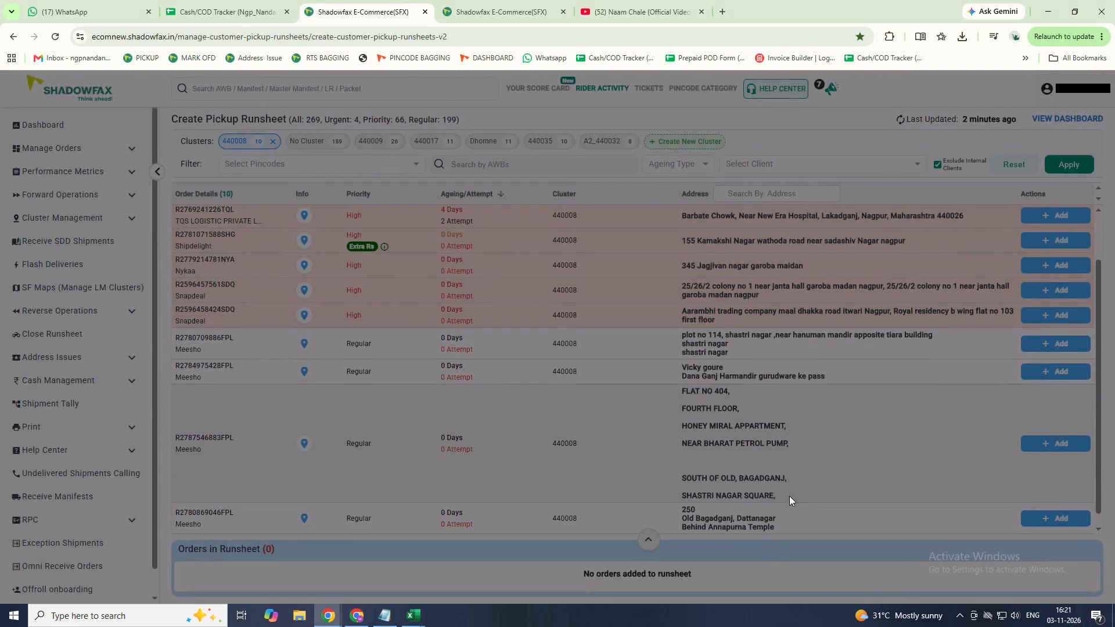
pyautogui.scroll(-2, 789, 496)
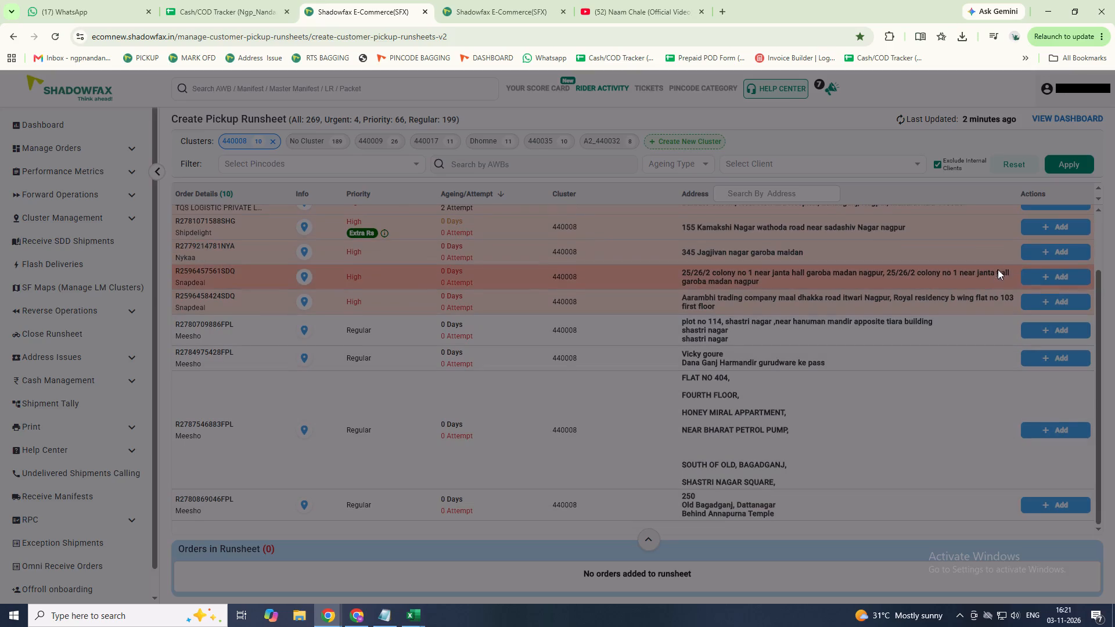
pyautogui.click(1034, 252)
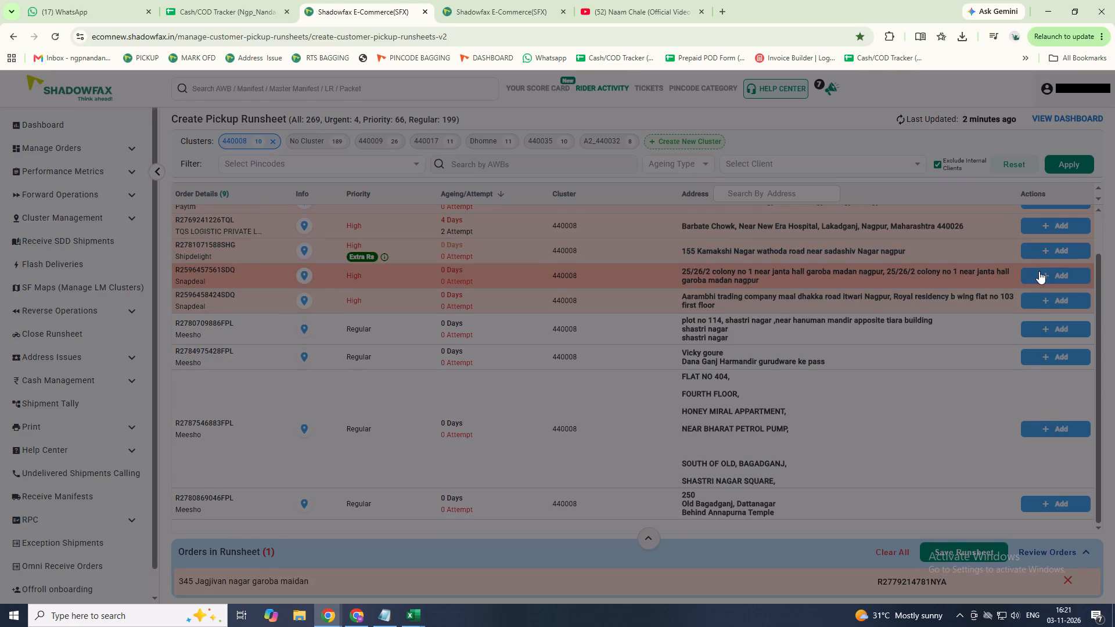
pyautogui.click(1039, 271)
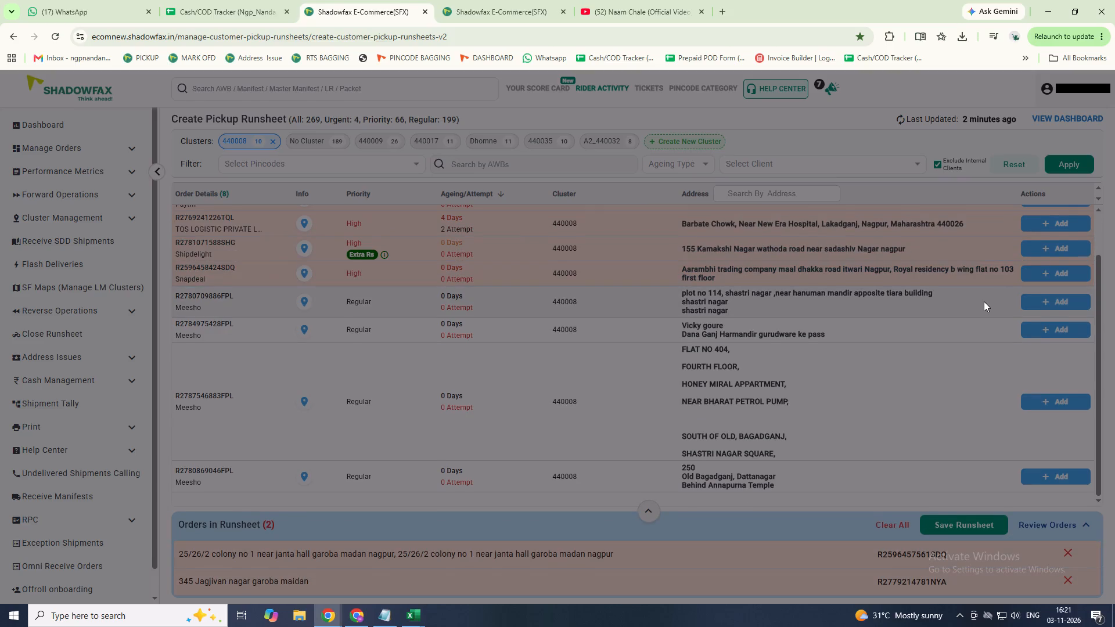
pyautogui.scroll(2, 984, 301)
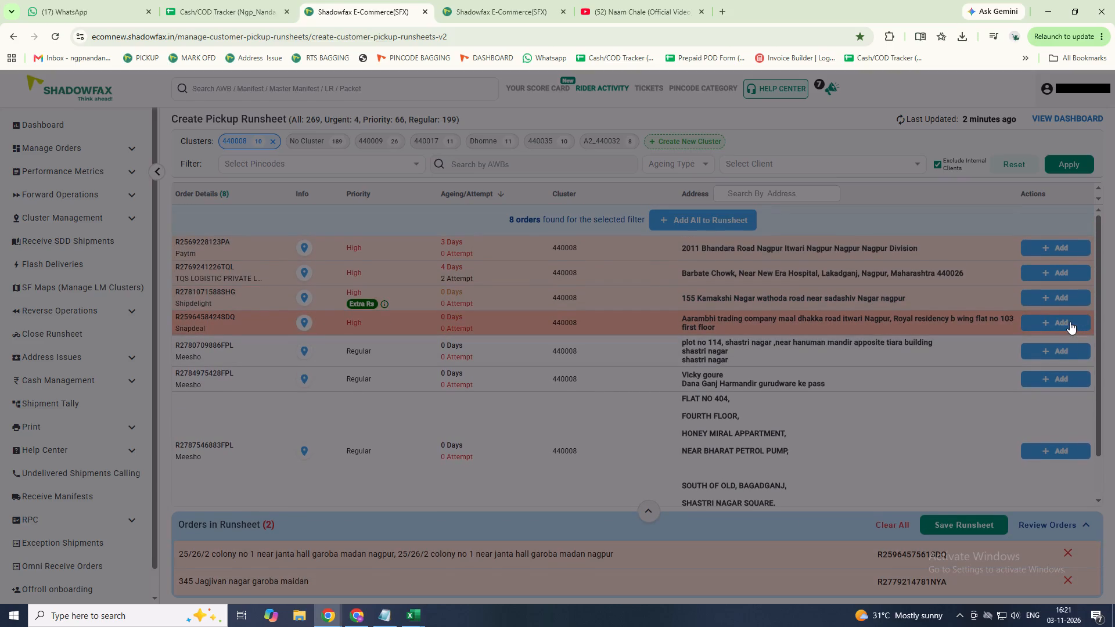
pyautogui.click(1068, 272)
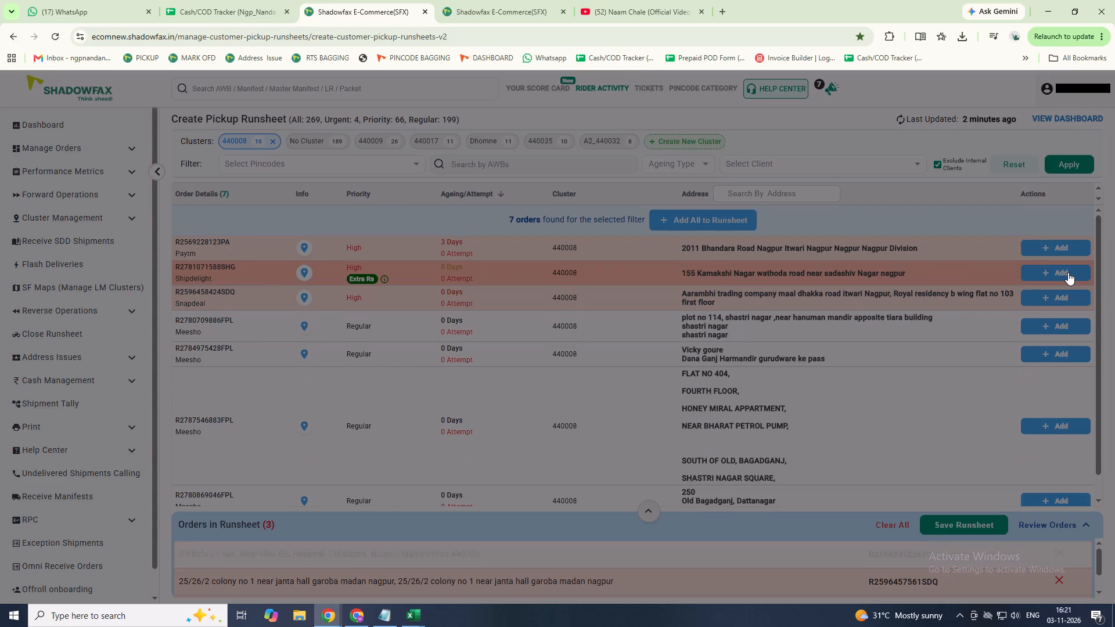
pyautogui.scroll(-3, 921, 451)
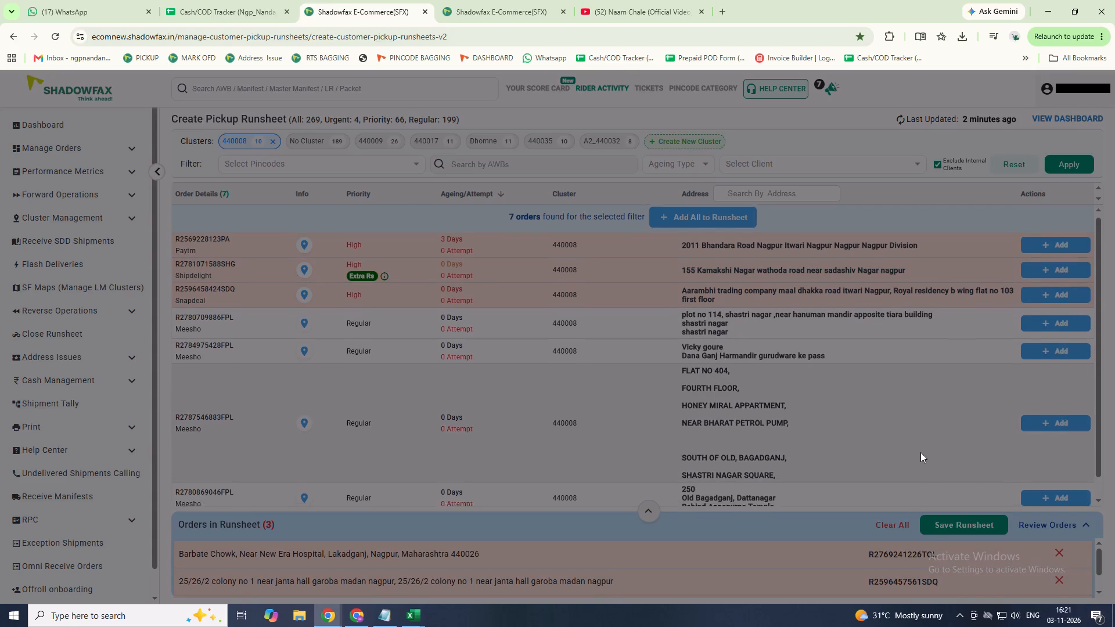
pyautogui.scroll(-1, 920, 452)
pyautogui.click(961, 524)
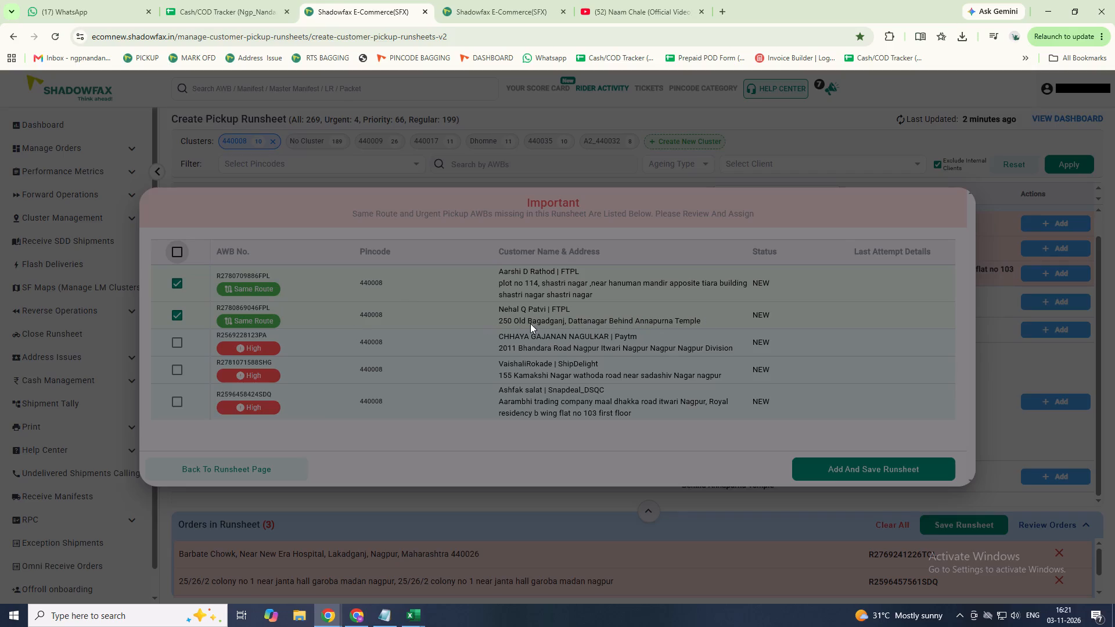
pyautogui.click(178, 312)
pyautogui.click(852, 462)
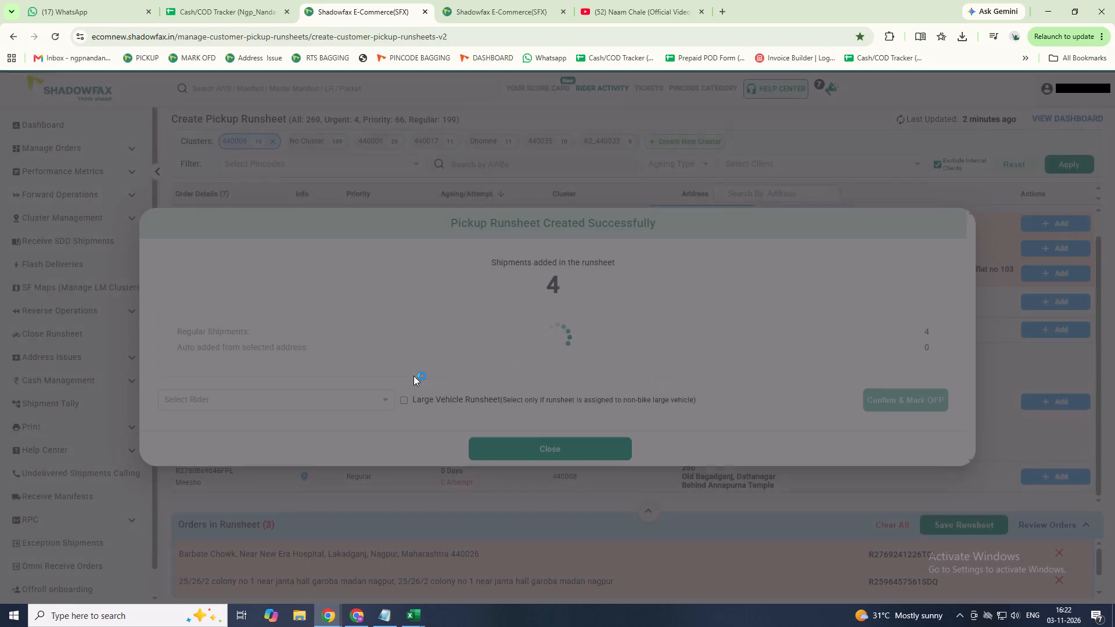
# Assign the saved 440008 pickup runsheet to rider Prathmesh and confirm it as marked OFP.
pyautogui.click(379, 395)
pyautogui.write('PRAT')
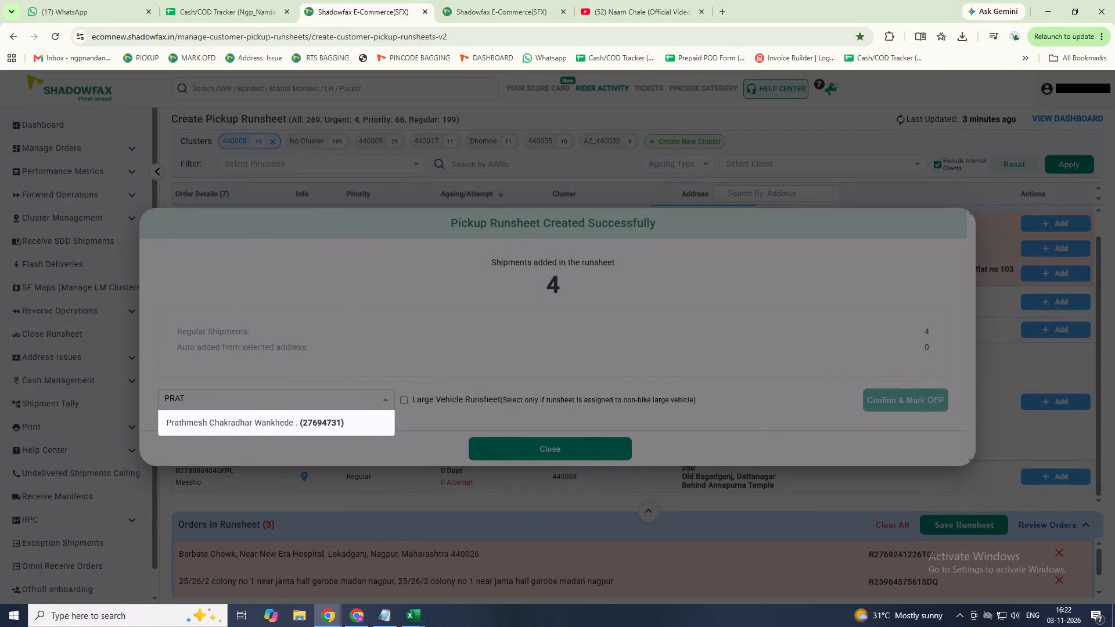
pyautogui.press('Return')
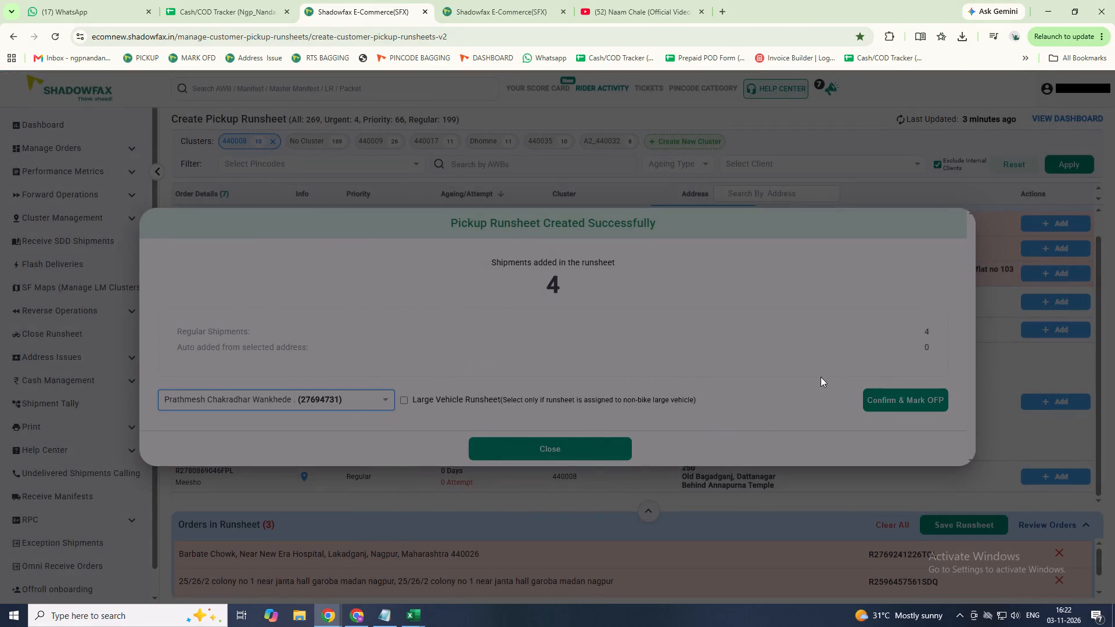
pyautogui.click(898, 397)
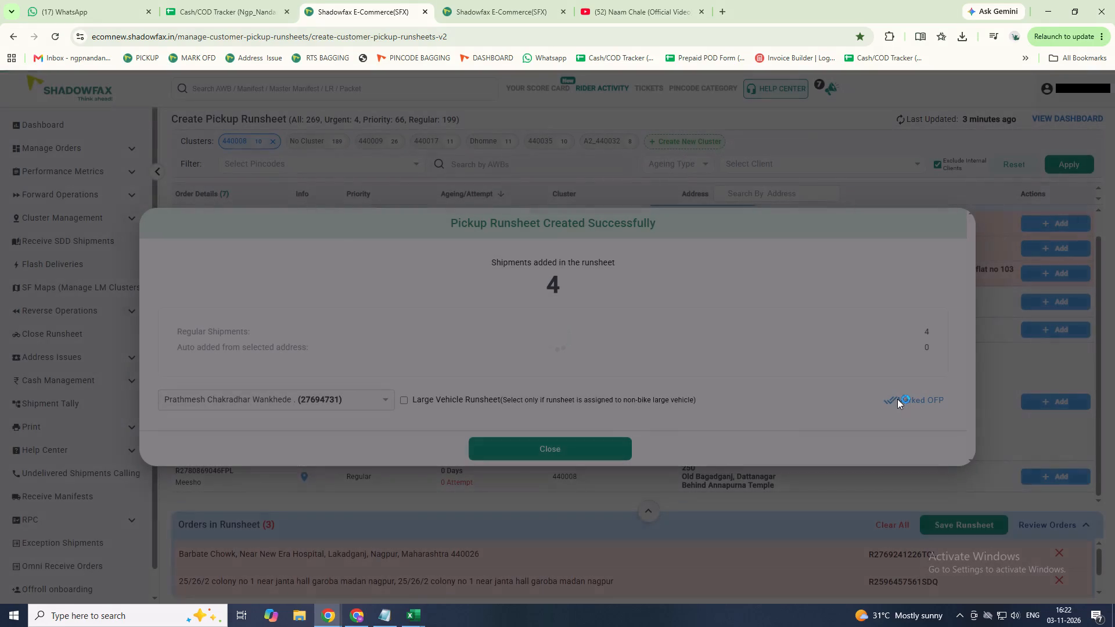
pyautogui.click(612, 448)
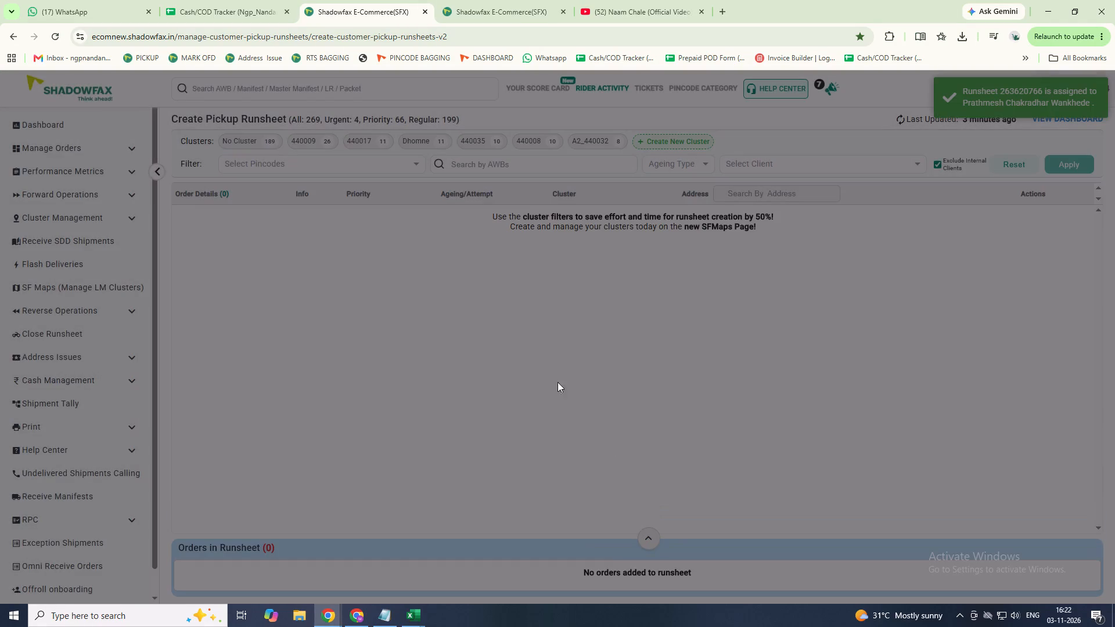
# Filter the pickup orders by cluster A2_440032 and examine the orders waiting there.
pyautogui.click(614, 138)
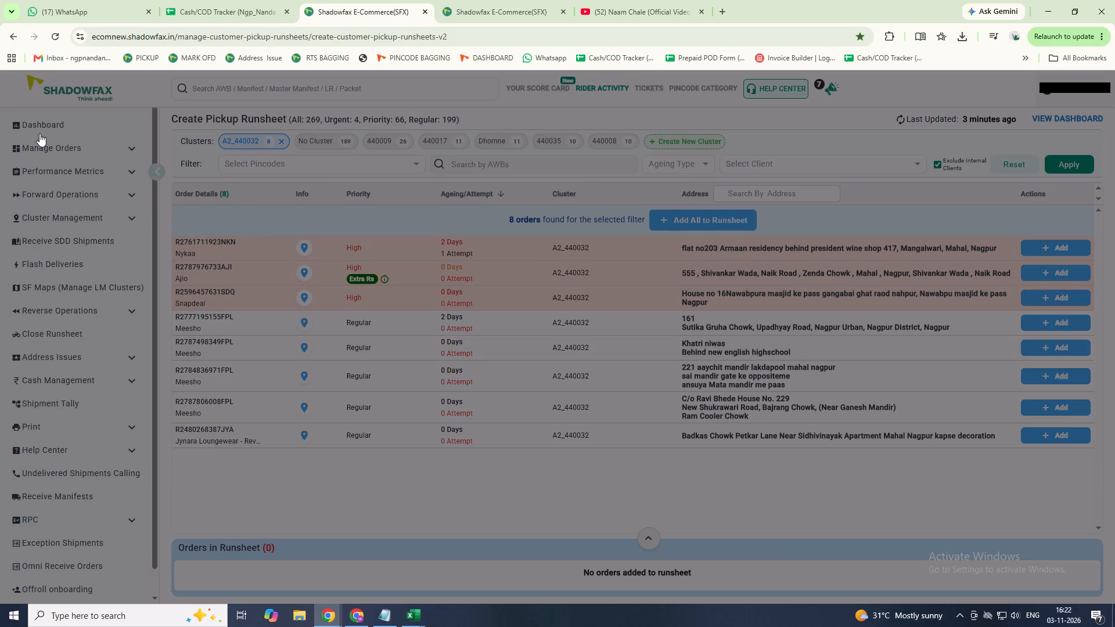
# Return to the dashboard and open Orders to Deliver under Forward Operations to manage the delivery runsheets.
pyautogui.click(60, 117)
pyautogui.click(84, 118)
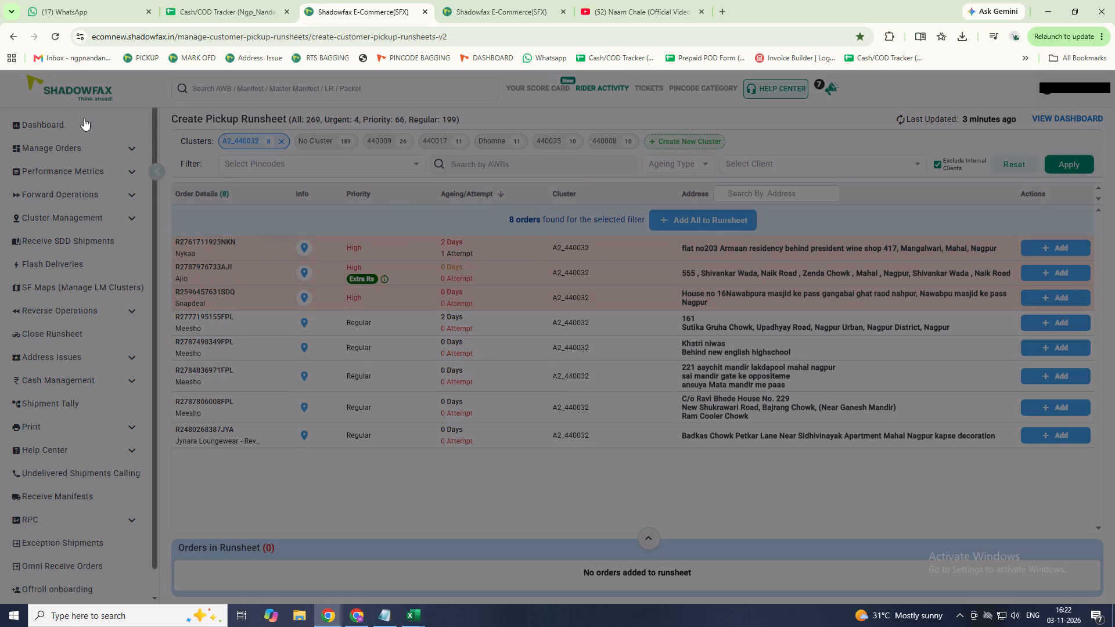
pyautogui.click(77, 126)
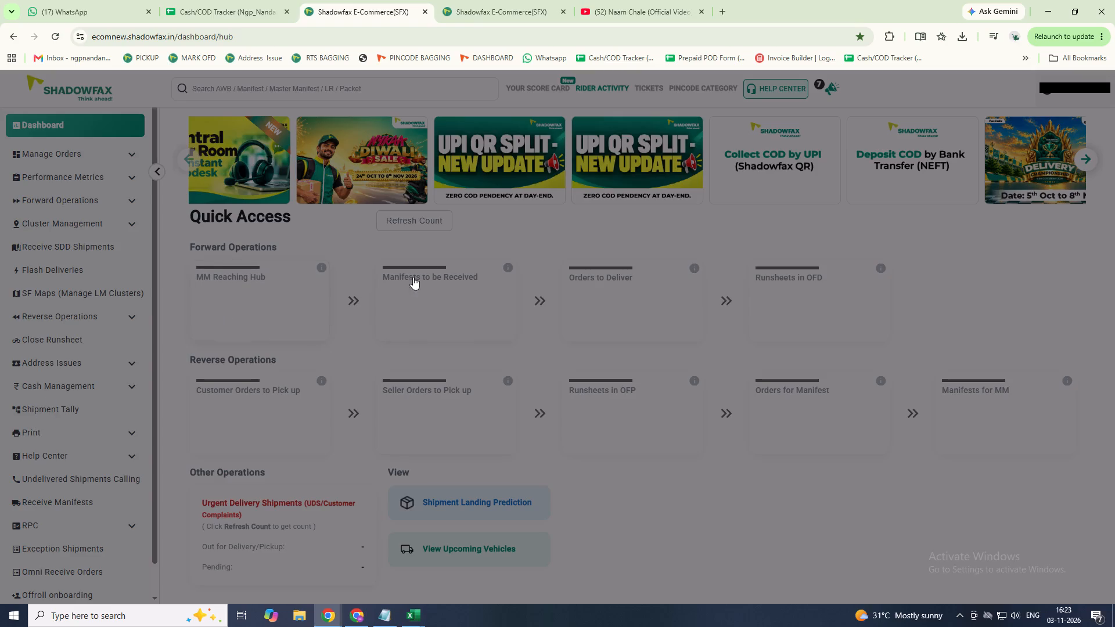
pyautogui.click(636, 297)
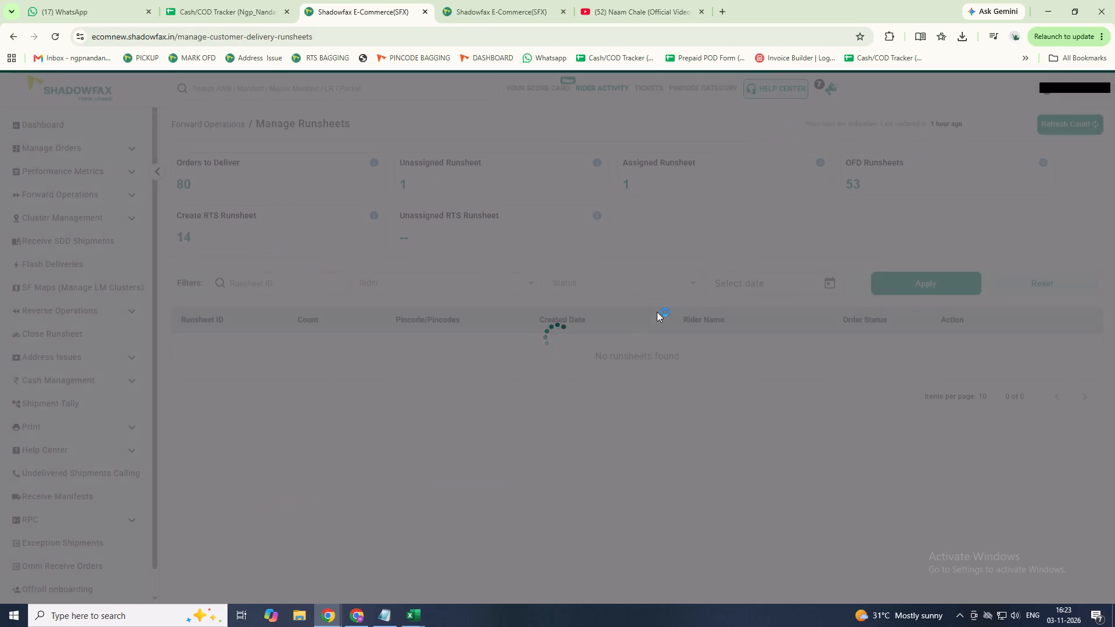
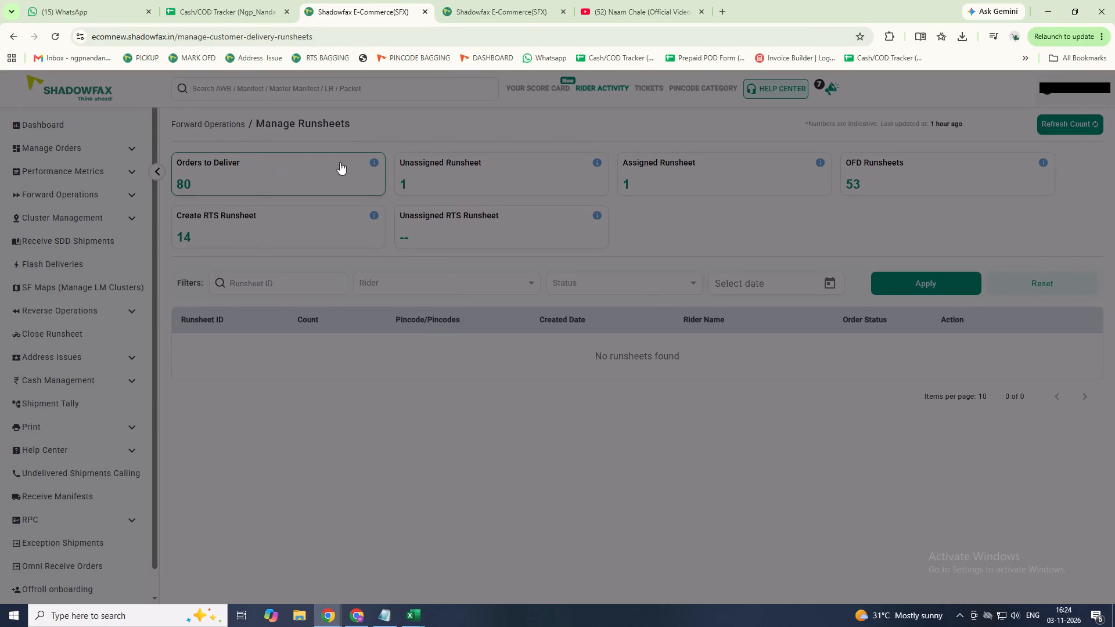
# Create a forward delivery runsheet from the 16 scanned orders for pincodes 440017 and 440008, saving it without the listed urgent shipments.
pyautogui.click(290, 171)
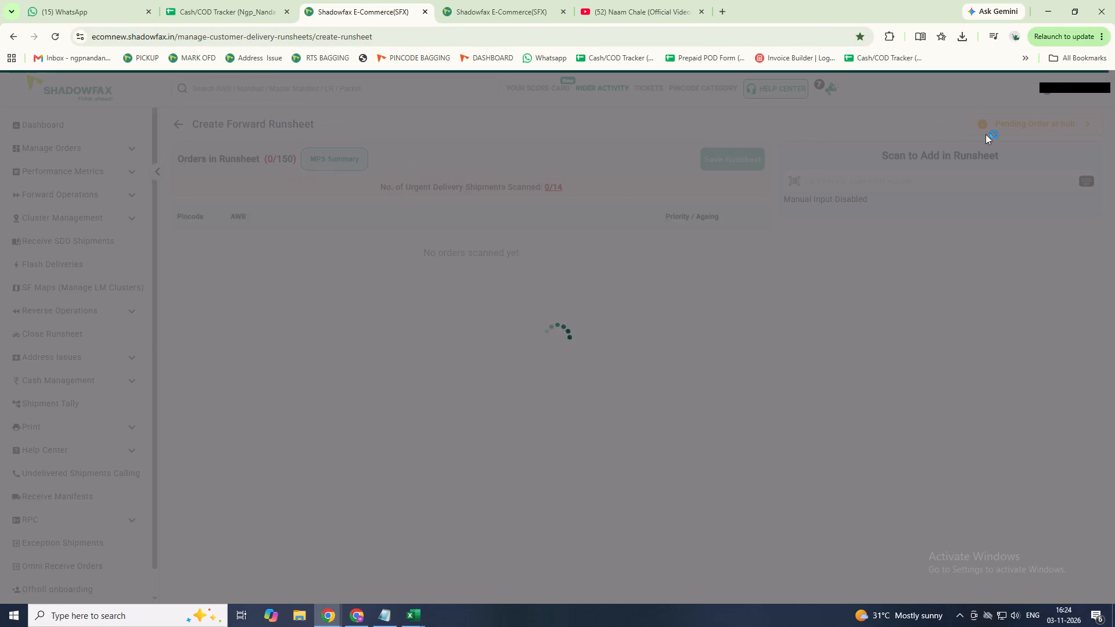
pyautogui.click(854, 180)
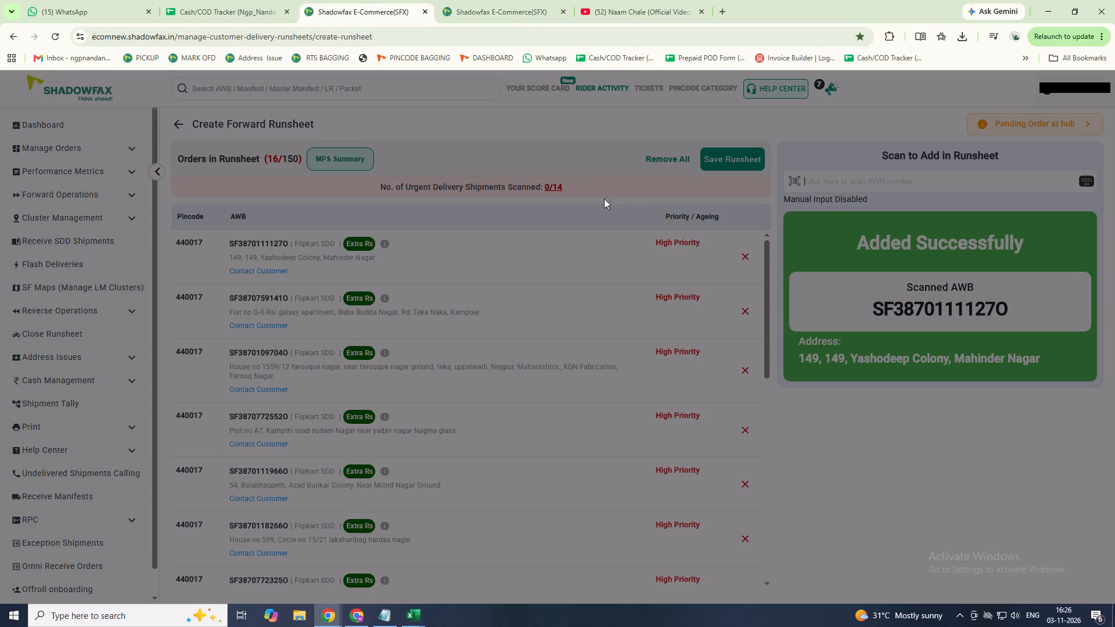
pyautogui.moveTo(711, 156); pyautogui.dragTo(708, 161)
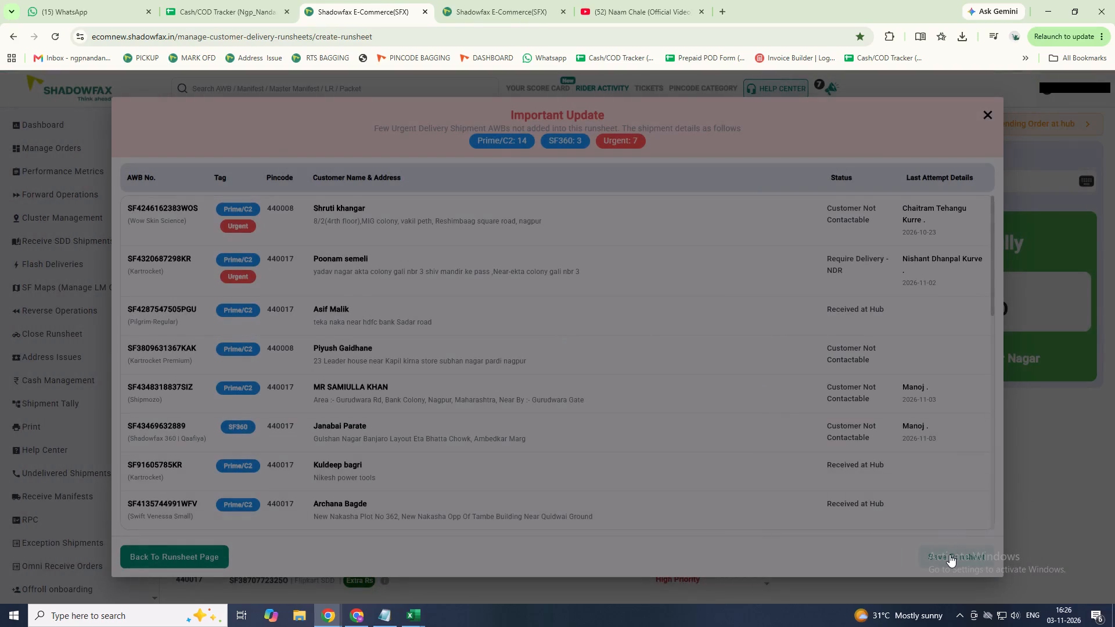
pyautogui.click(949, 554)
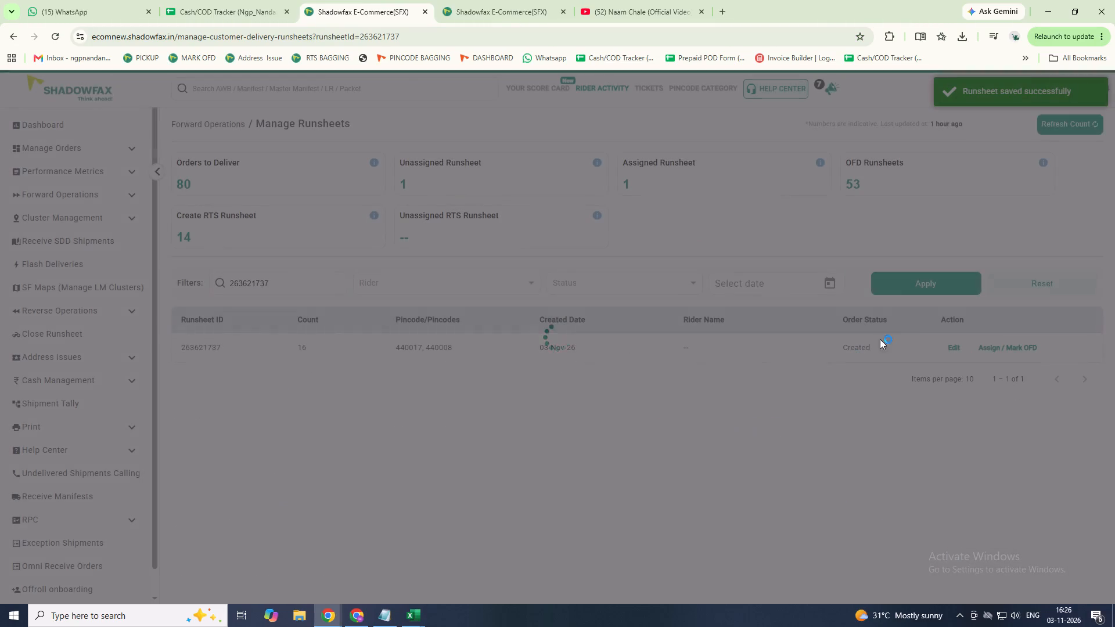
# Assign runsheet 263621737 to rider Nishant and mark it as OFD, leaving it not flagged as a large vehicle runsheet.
pyautogui.click(1023, 340)
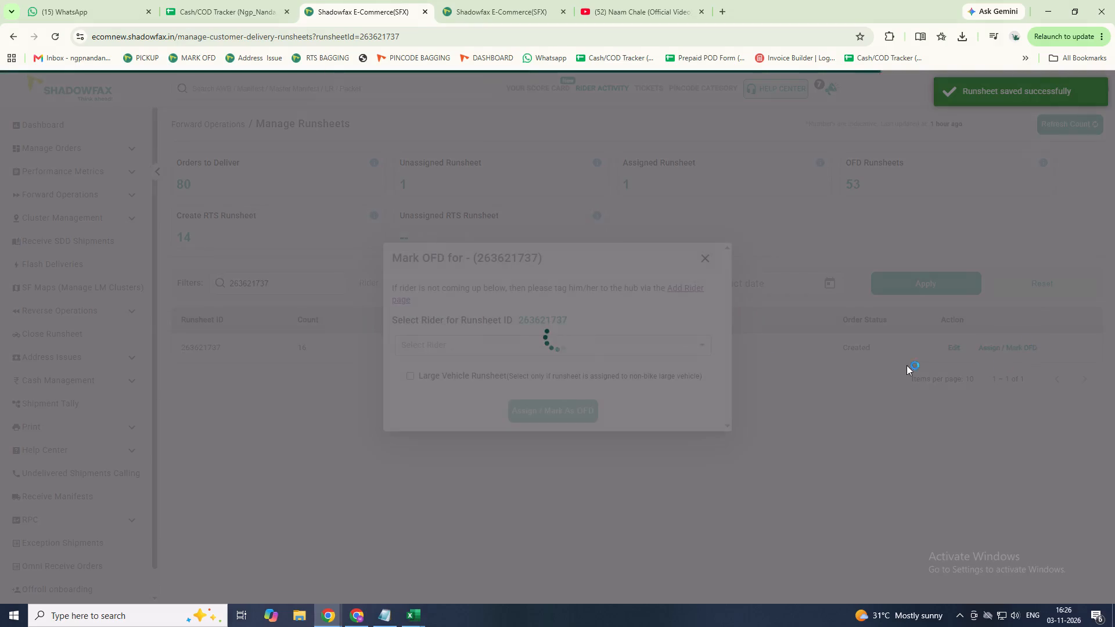
pyautogui.click(443, 347)
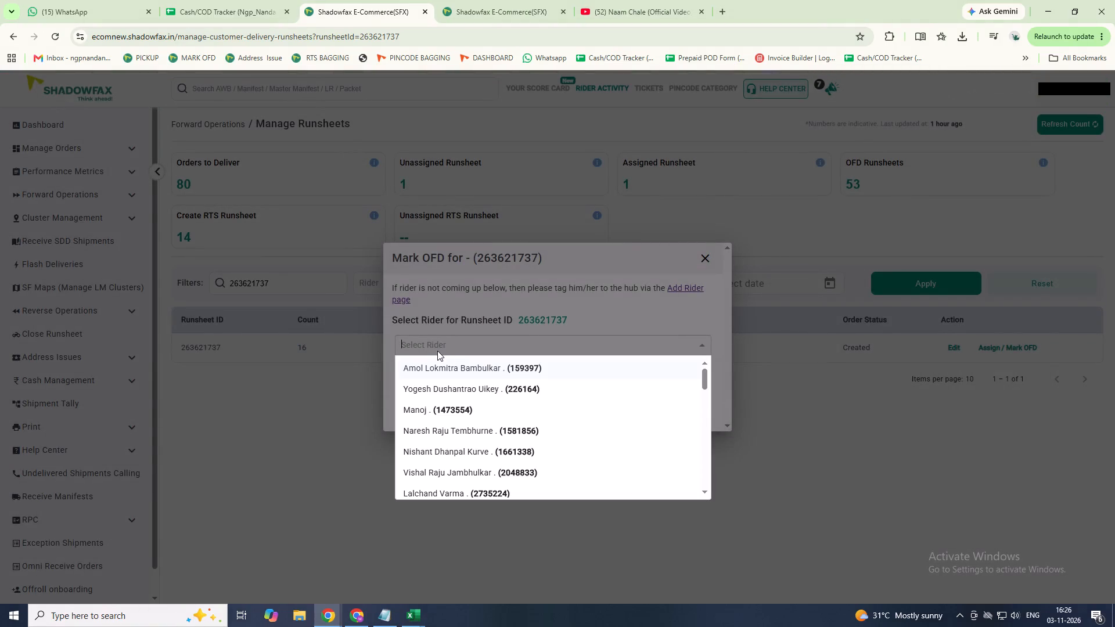
pyautogui.write('NISHA')
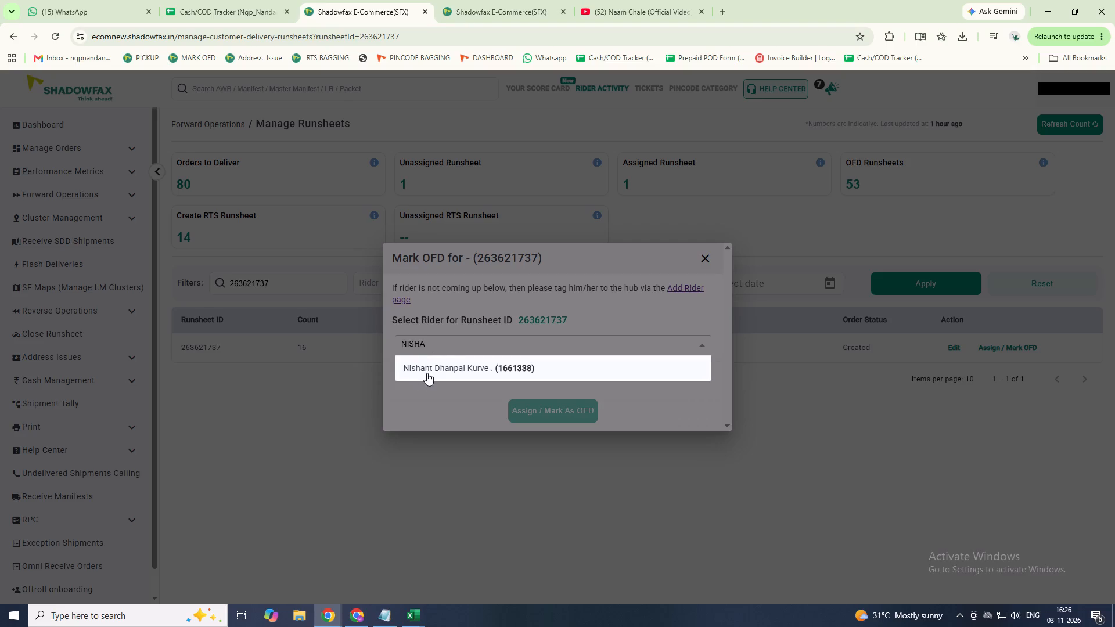
pyautogui.click(441, 370)
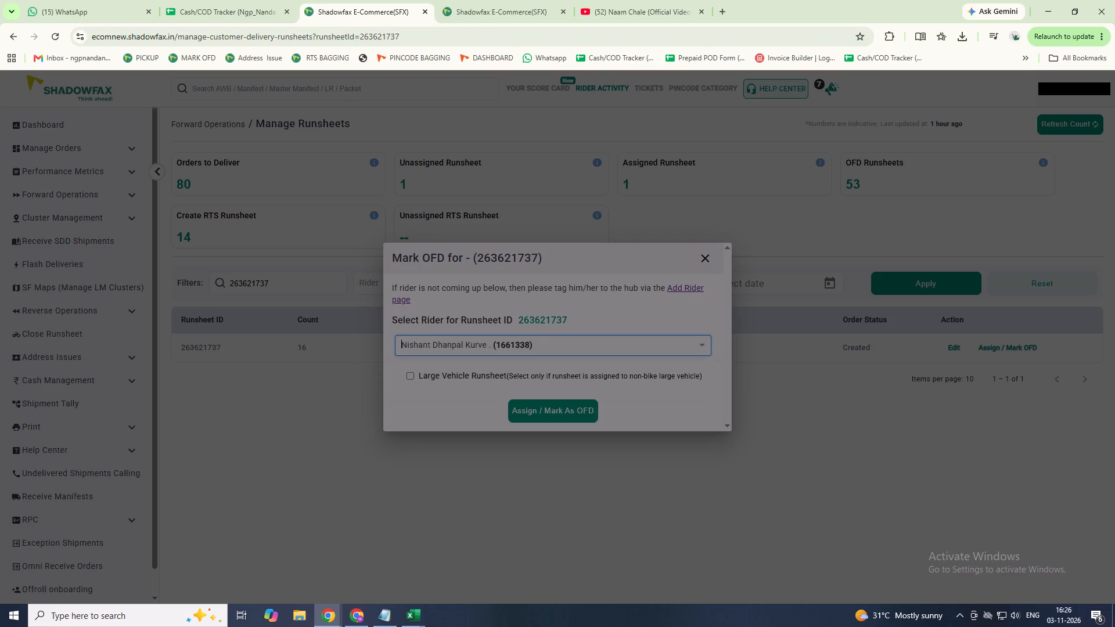
pyautogui.click(413, 378)
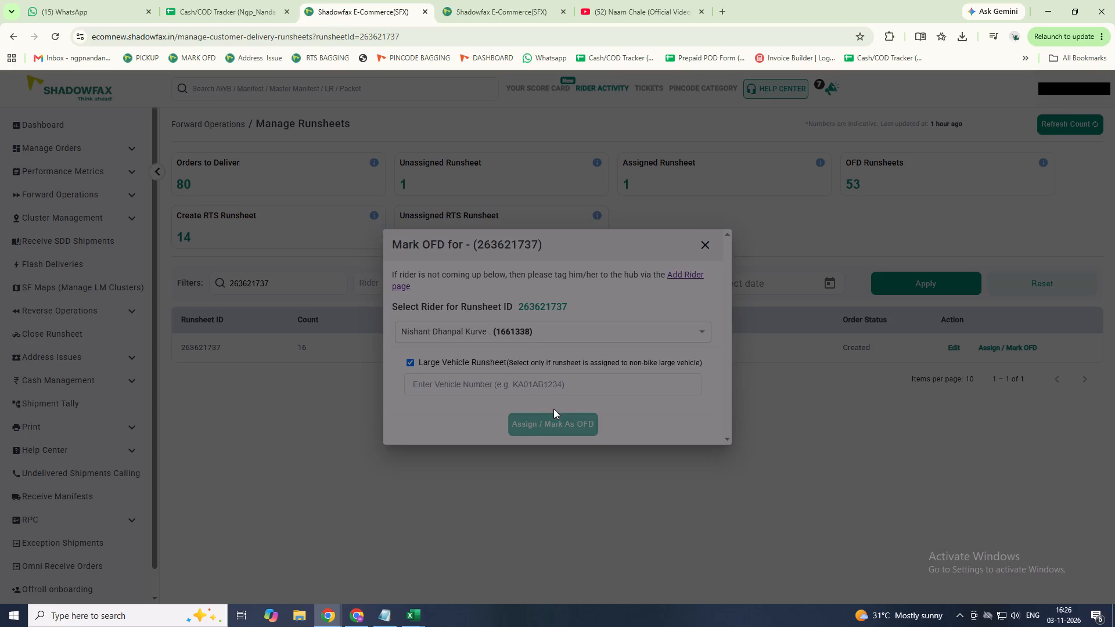
pyautogui.click(410, 359)
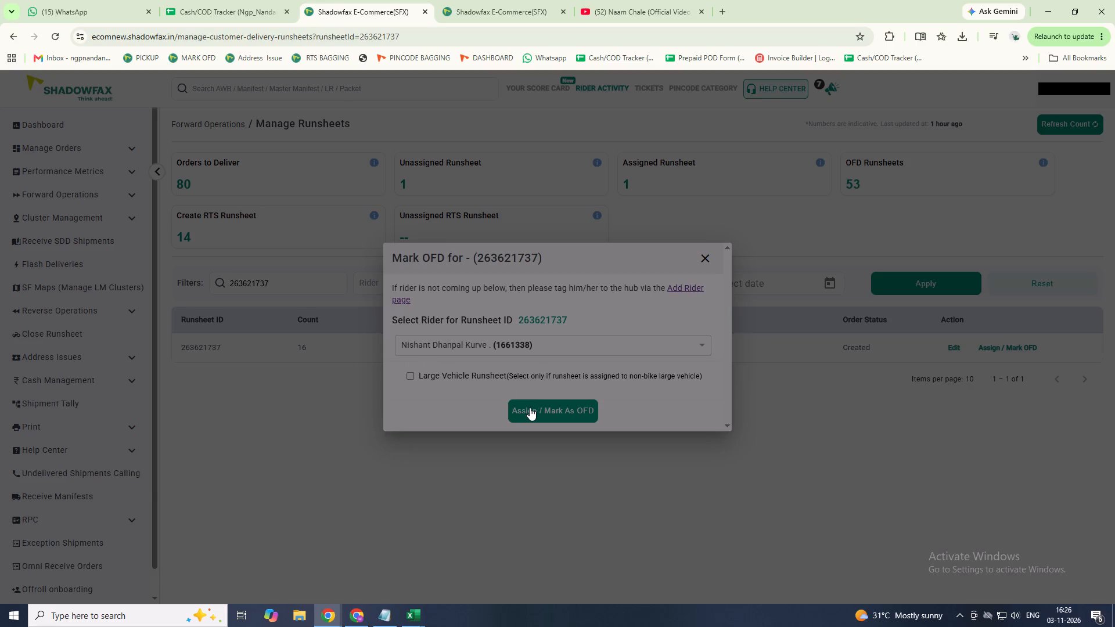
pyautogui.click(535, 413)
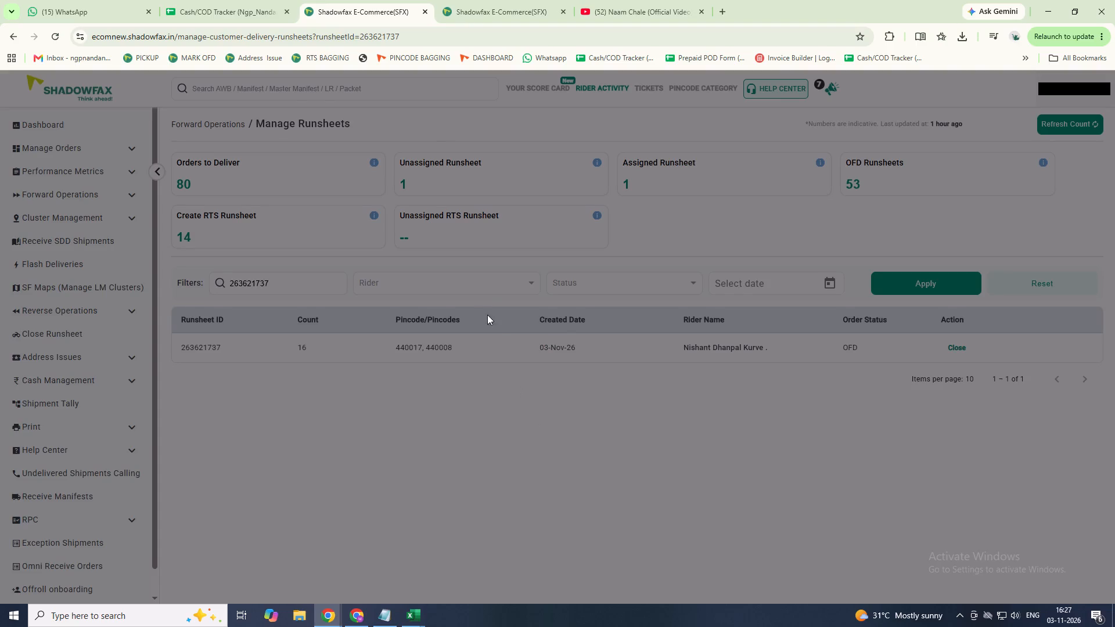
# Switch to the Cash/COD Tracker and examine the riders' cash entries for 2-11-2026 and 3-11-2026.
pyautogui.click(223, 2)
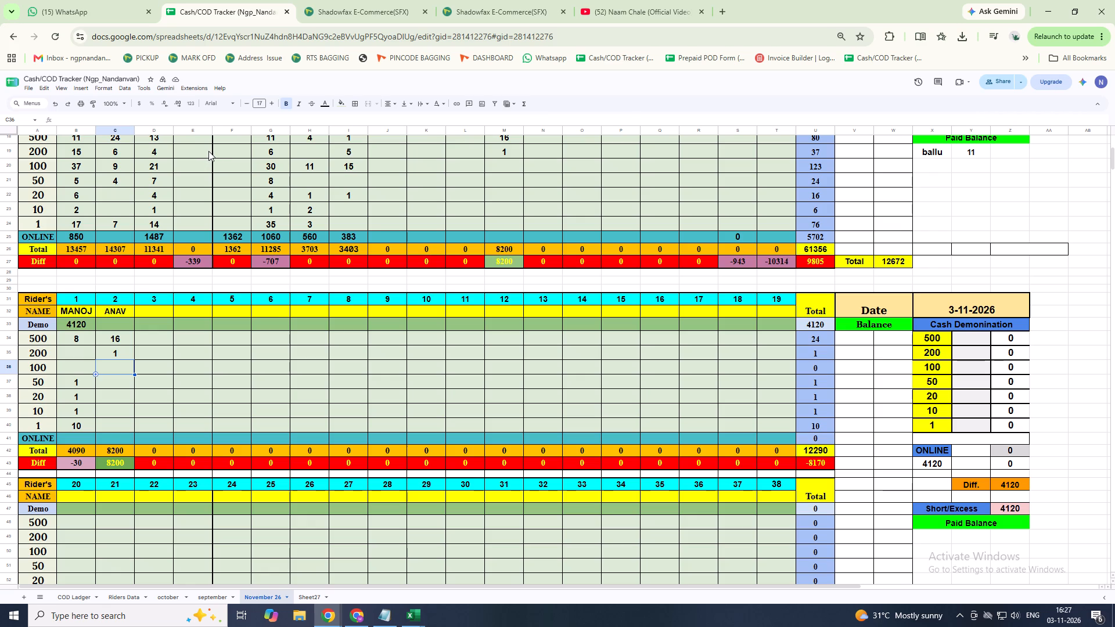
pyautogui.scroll(3, 423, 196)
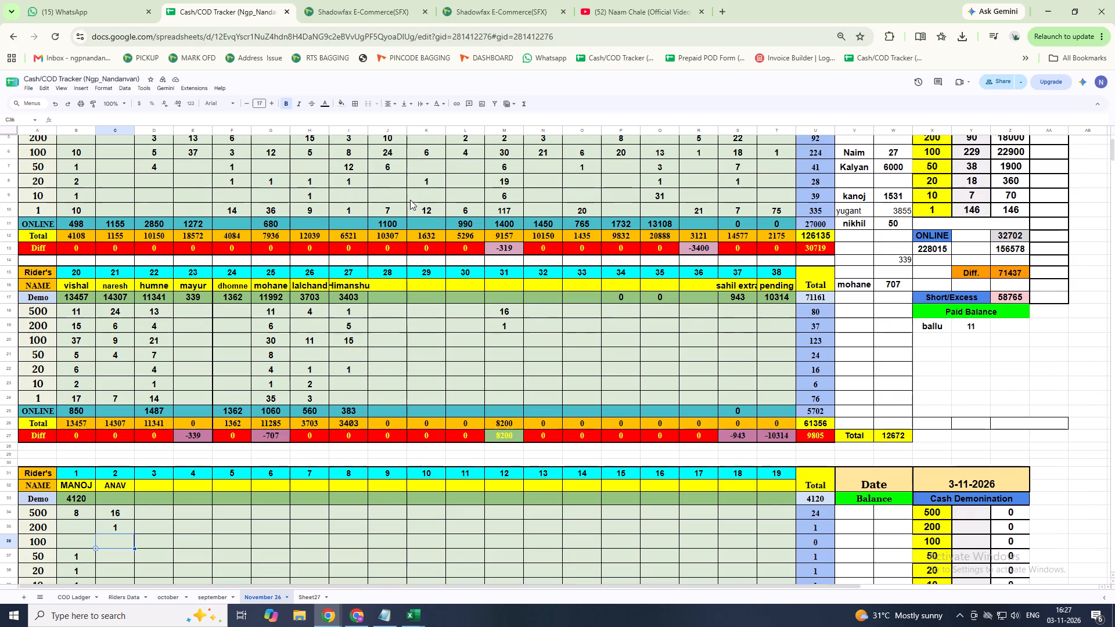
pyautogui.scroll(-3, 324, 251)
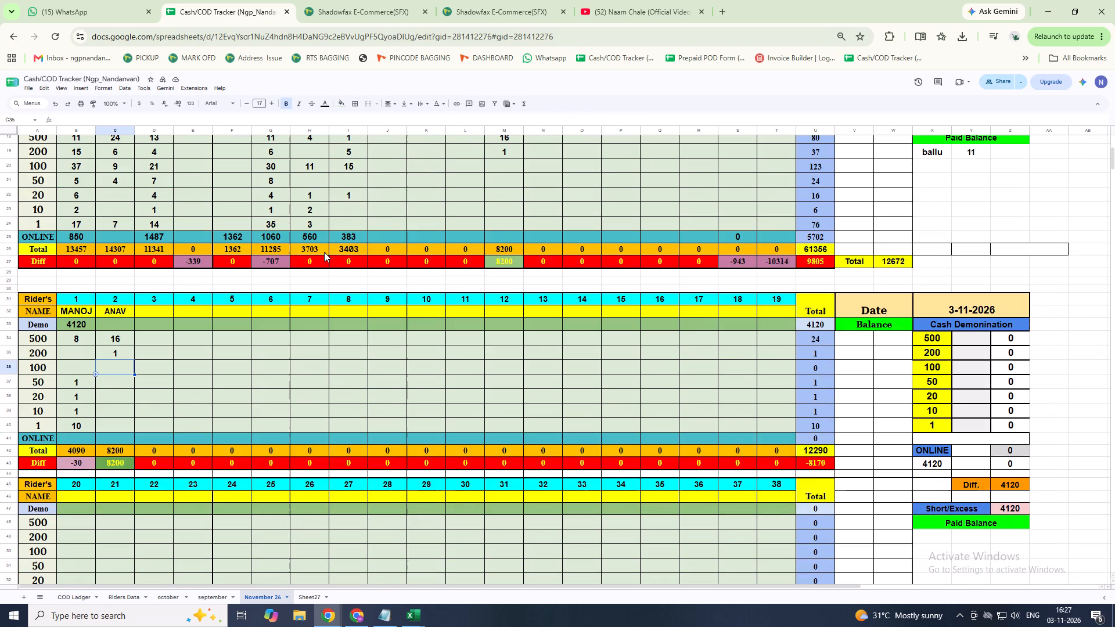
pyautogui.scroll(3, 323, 252)
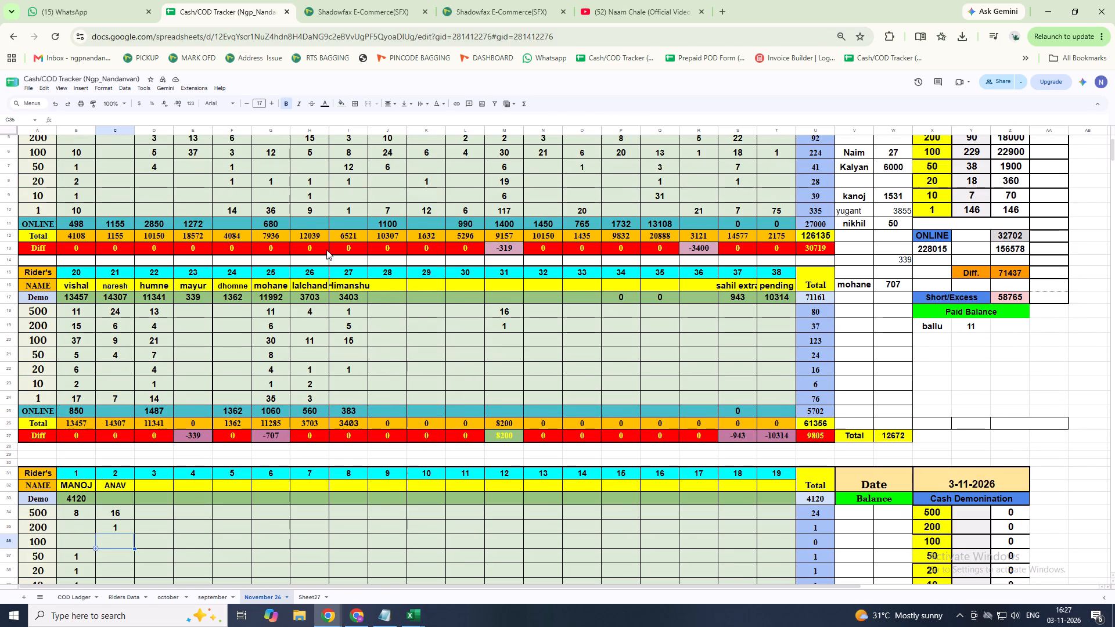
pyautogui.scroll(-1, 325, 252)
pyautogui.scroll(1, 325, 253)
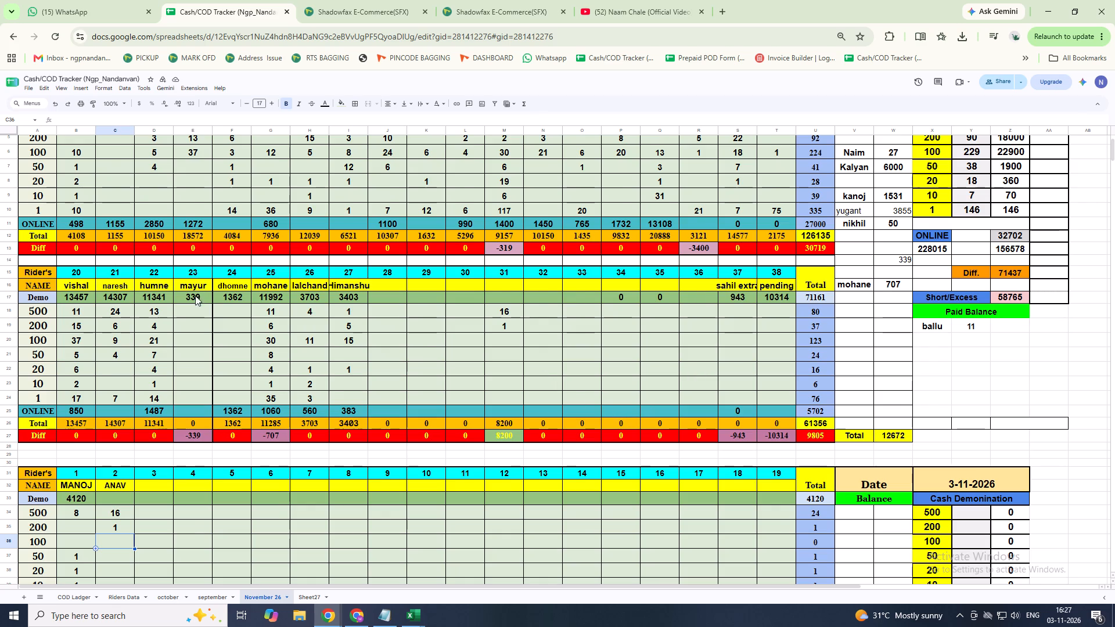
pyautogui.scroll(1, 146, 282)
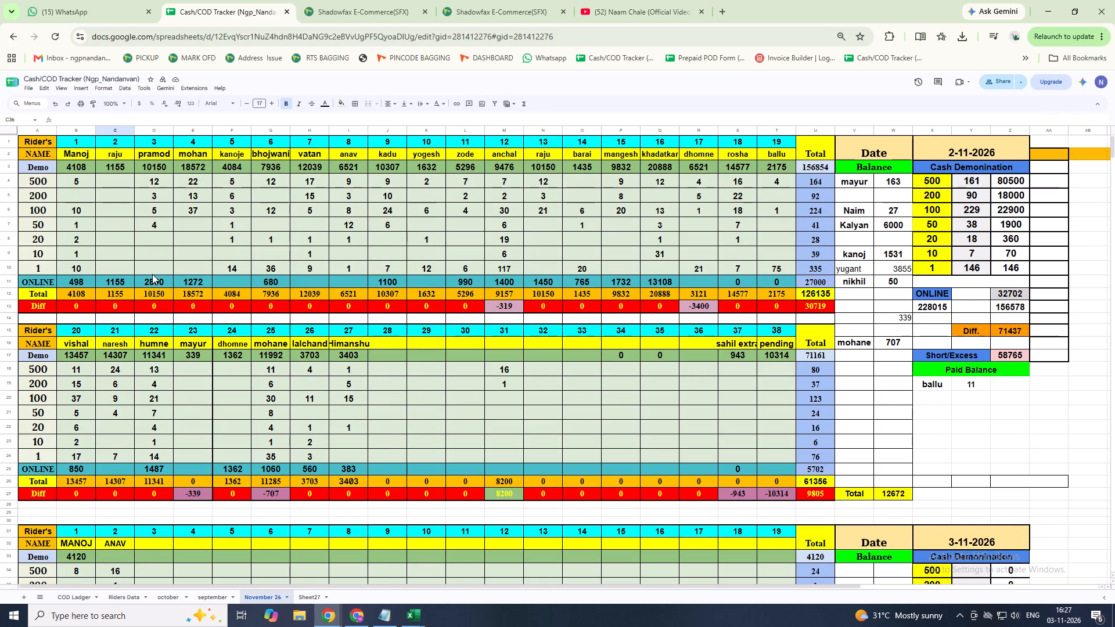
pyautogui.scroll(-4, 154, 275)
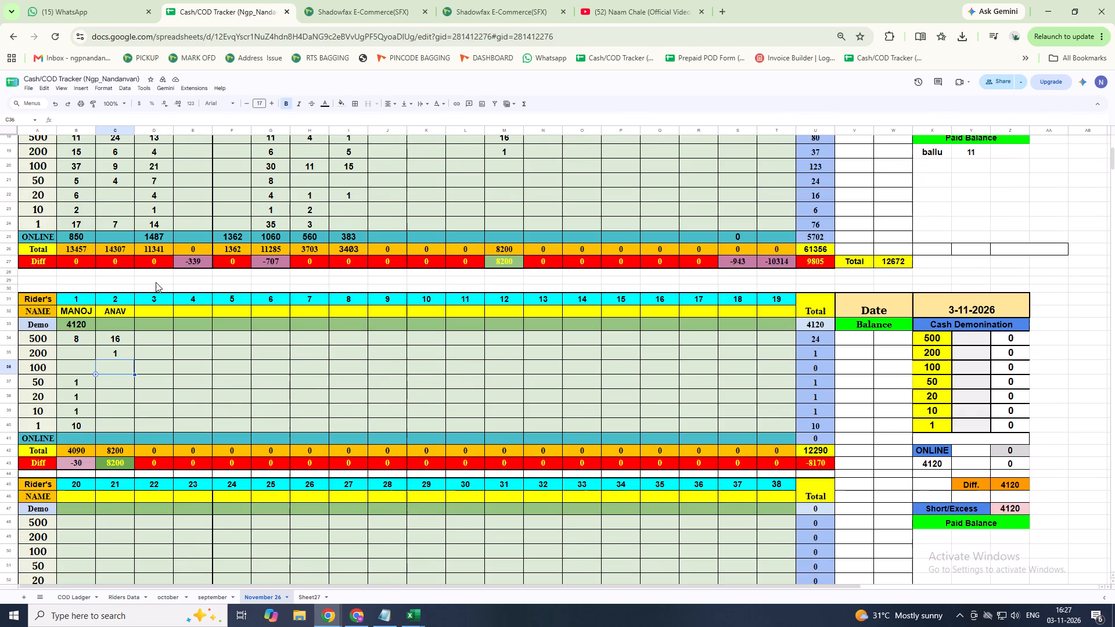
pyautogui.scroll(2, 156, 282)
# Enter SAHIL as the name of rider 3 in the 3-11-2026 block.
pyautogui.scroll(-1, 156, 280)
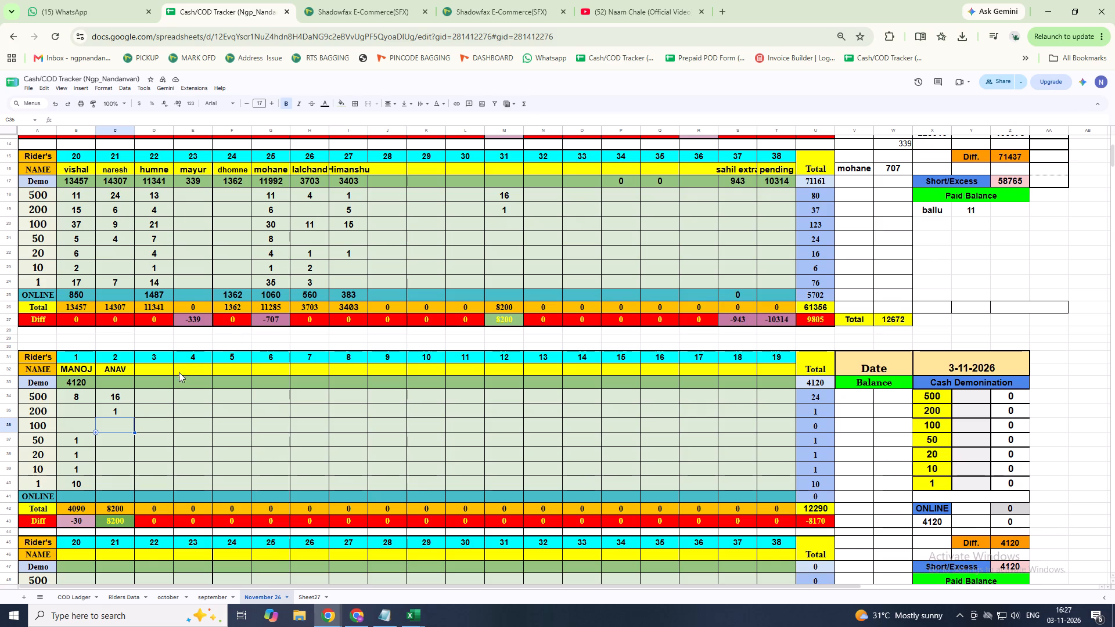
pyautogui.click(154, 368)
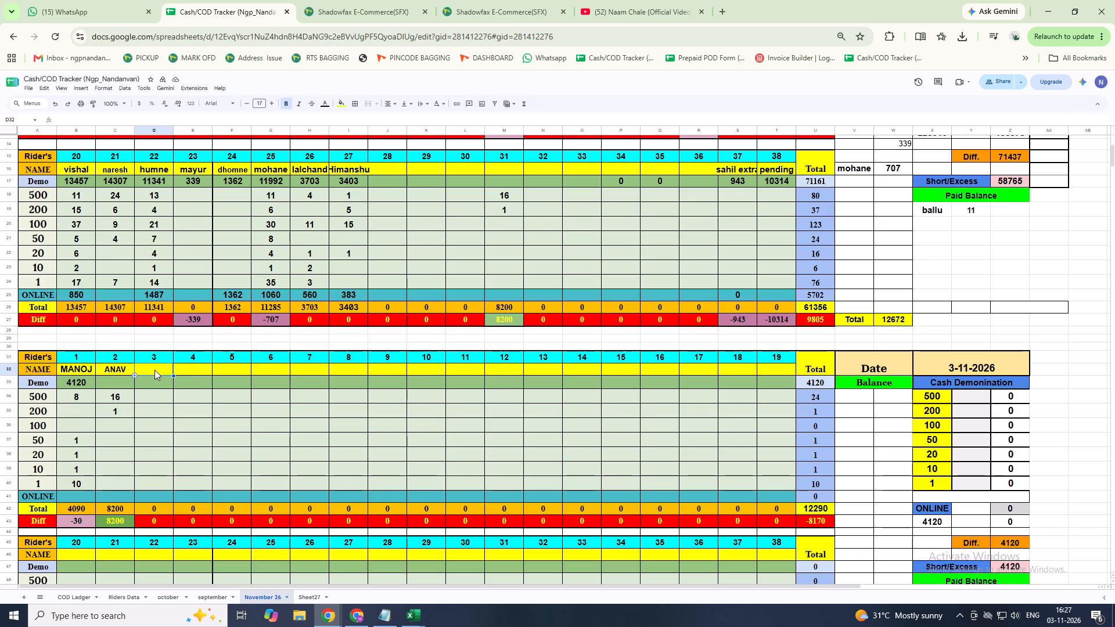
pyautogui.write('SAHIL')
pyautogui.press('Return')
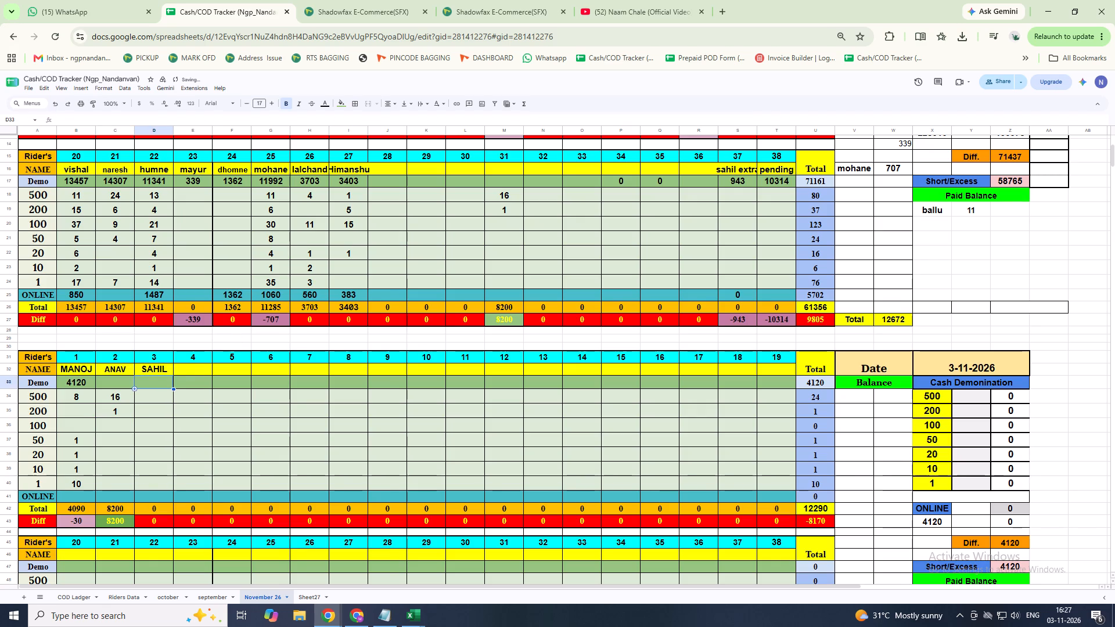
# Switch back to Shadowfax, open Rider COD Collection and examine the riders' COD collection history for 3/11/2026.
pyautogui.click(358, 4)
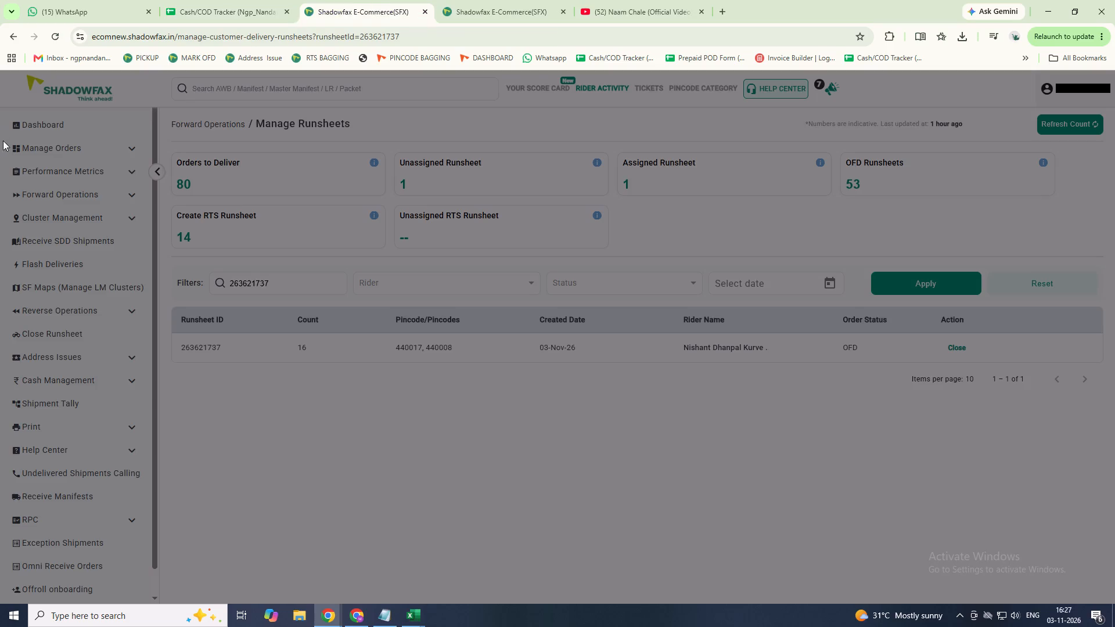
pyautogui.click(258, 2)
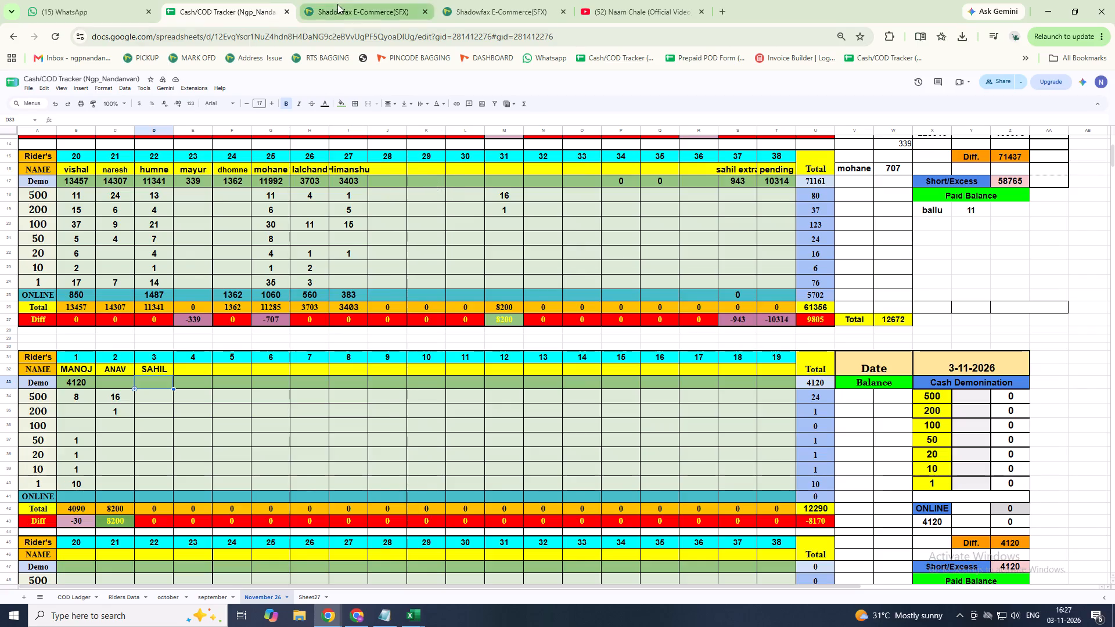
pyautogui.click(359, 5)
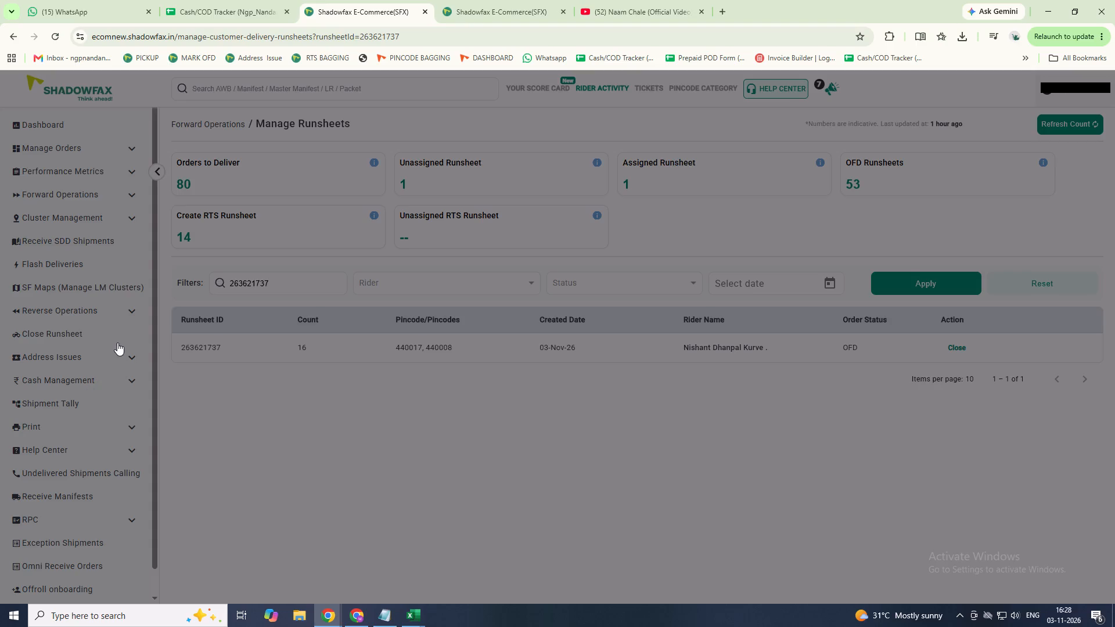
pyautogui.click(125, 377)
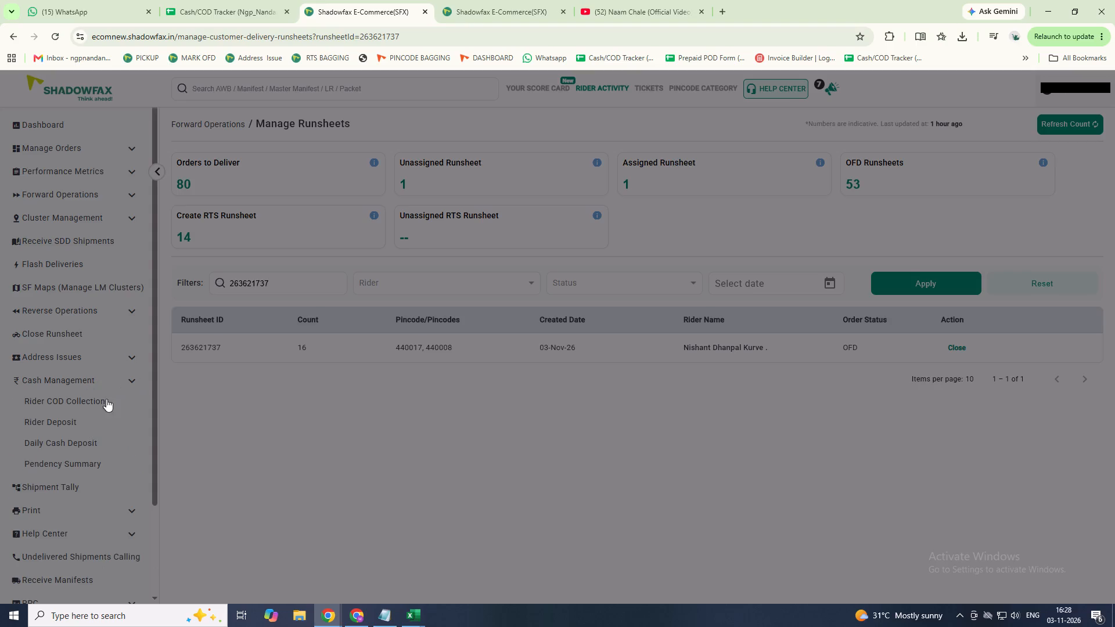
pyautogui.click(81, 401)
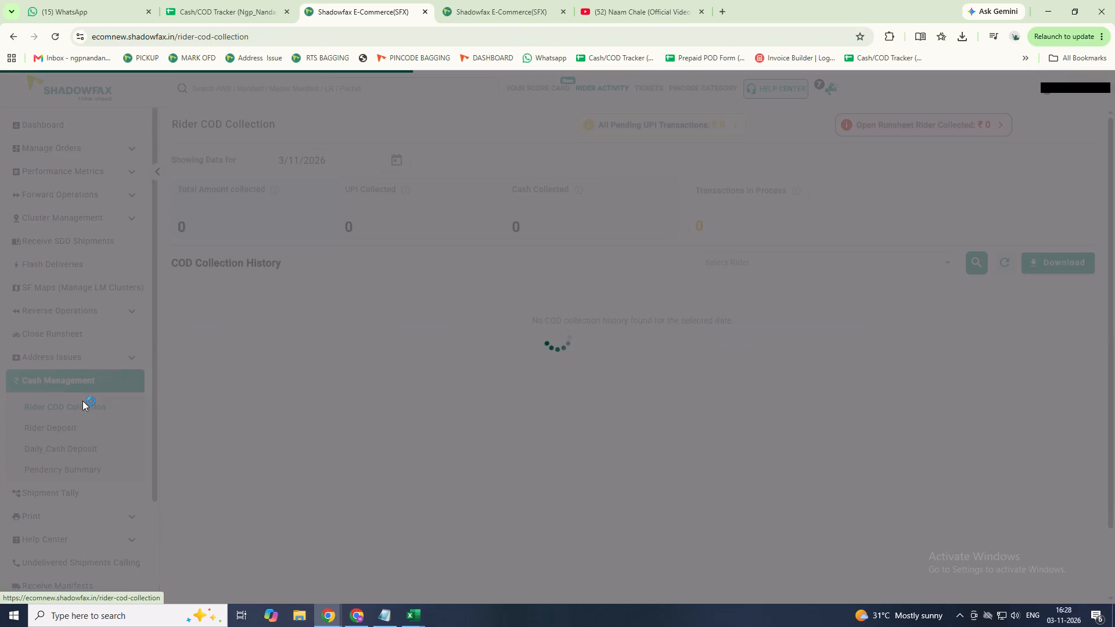
pyautogui.scroll(-1, 708, 408)
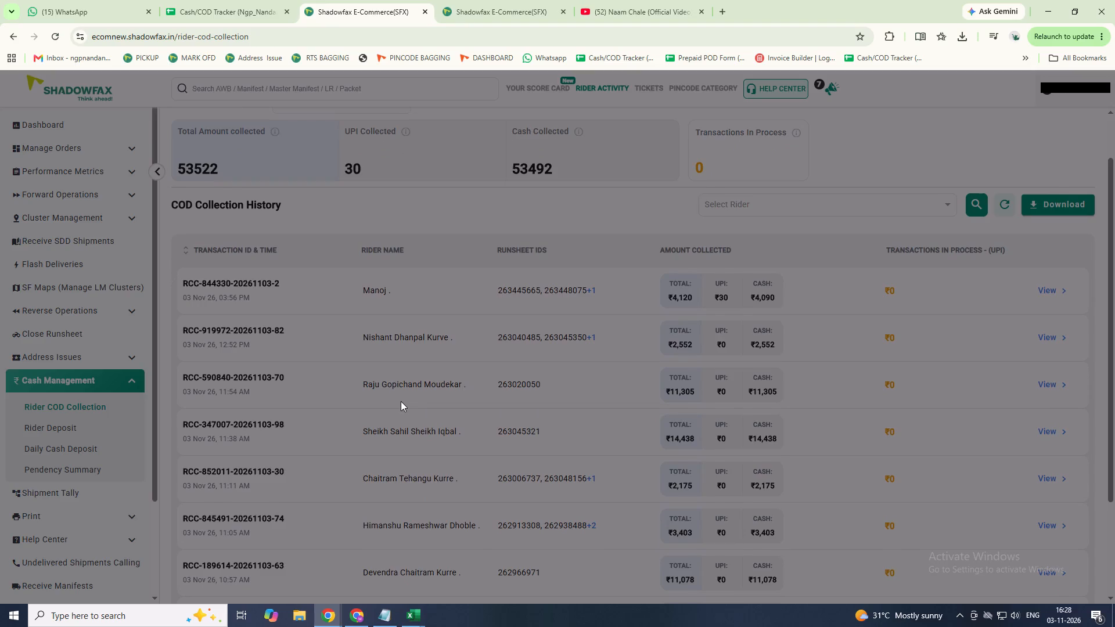
pyautogui.scroll(-2, 401, 401)
pyautogui.scroll(2, 402, 403)
pyautogui.scroll(-3, 401, 400)
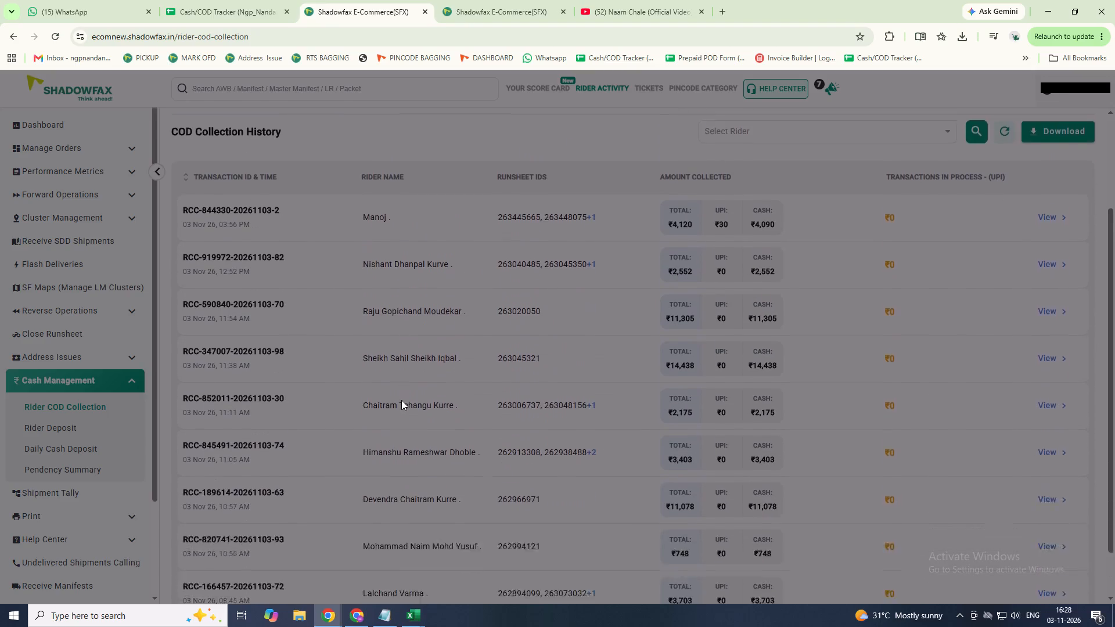
pyautogui.scroll(-2, 401, 400)
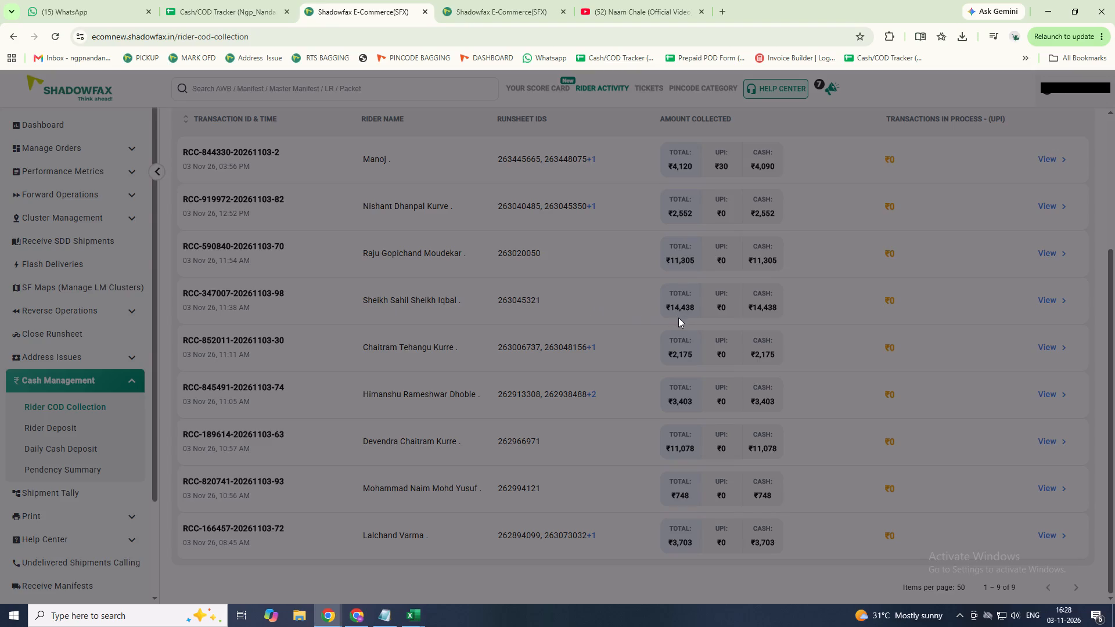
# Switch to the Cash/COD Tracker and enter 14438 as the Demo amount for rider 29 in the 2-11-2026 block.
pyautogui.click(202, 5)
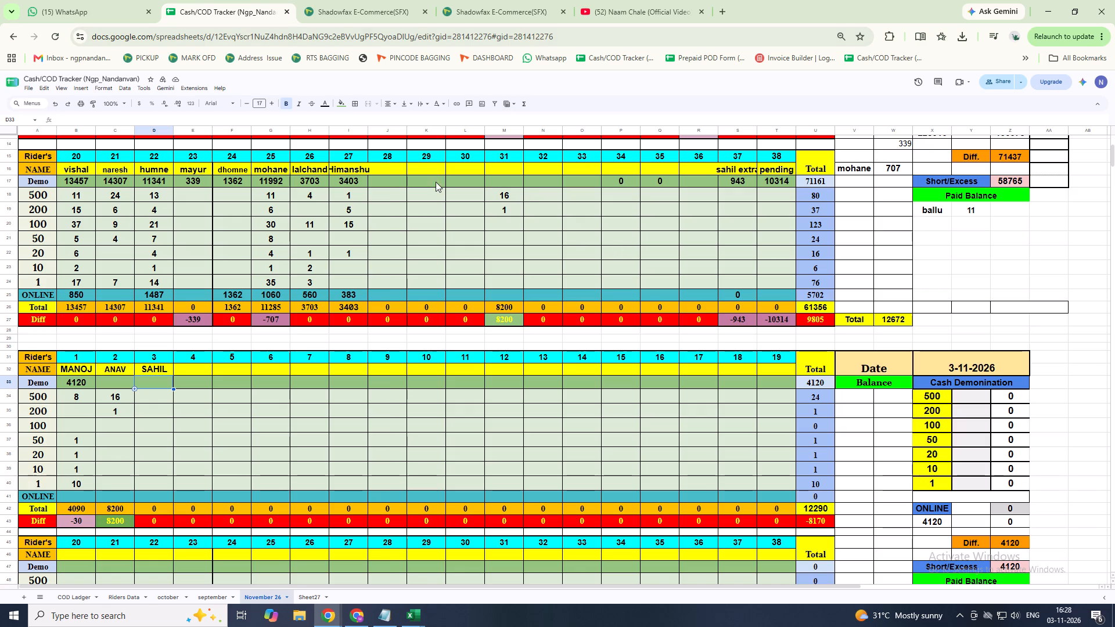
pyautogui.click(437, 182)
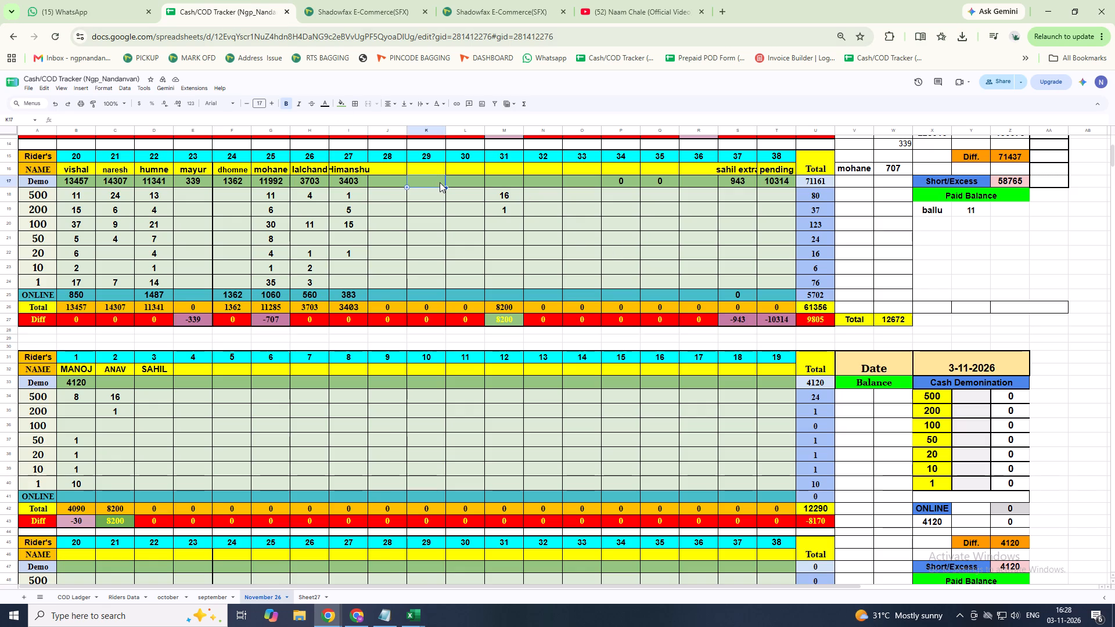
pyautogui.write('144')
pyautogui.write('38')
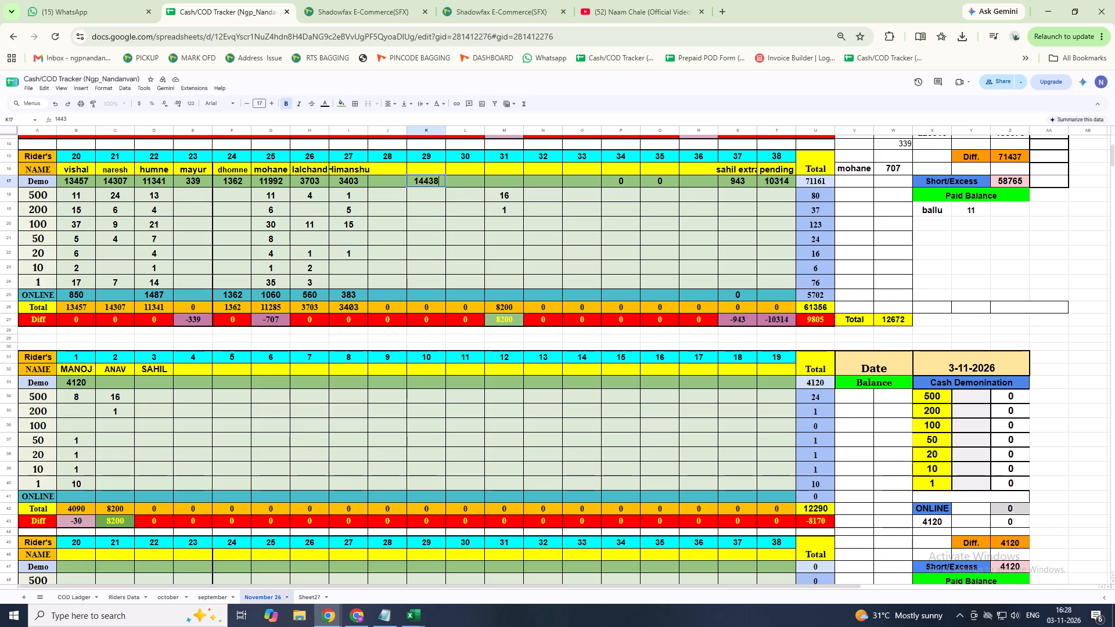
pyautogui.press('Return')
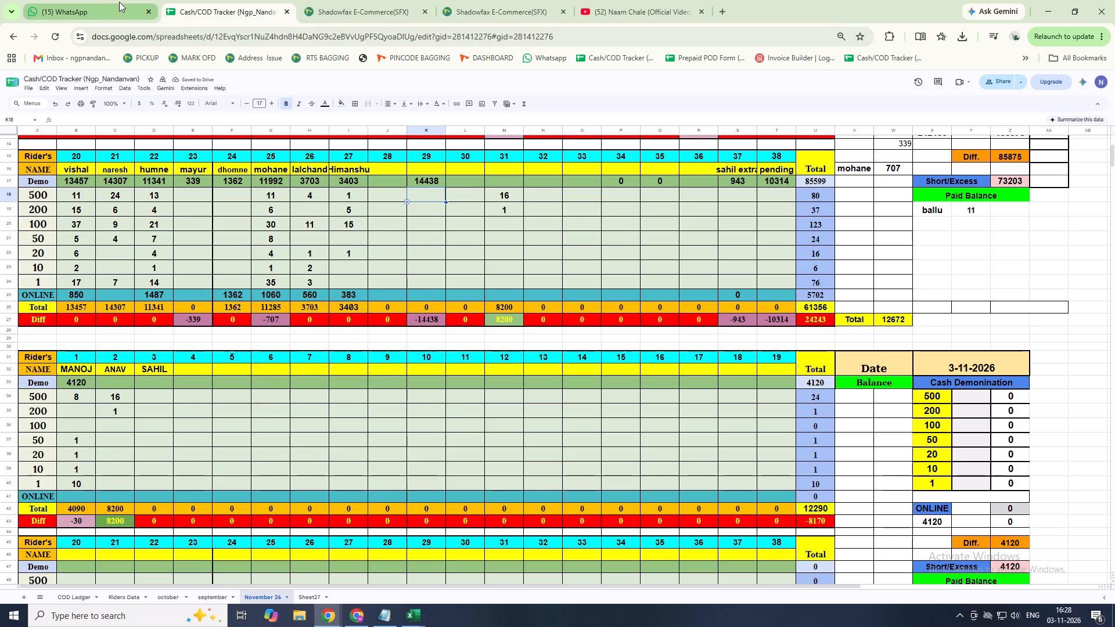
# Switch back to Shadowfax and examine the riders' COD collection history for 3 November 2026.
pyautogui.click(342, 4)
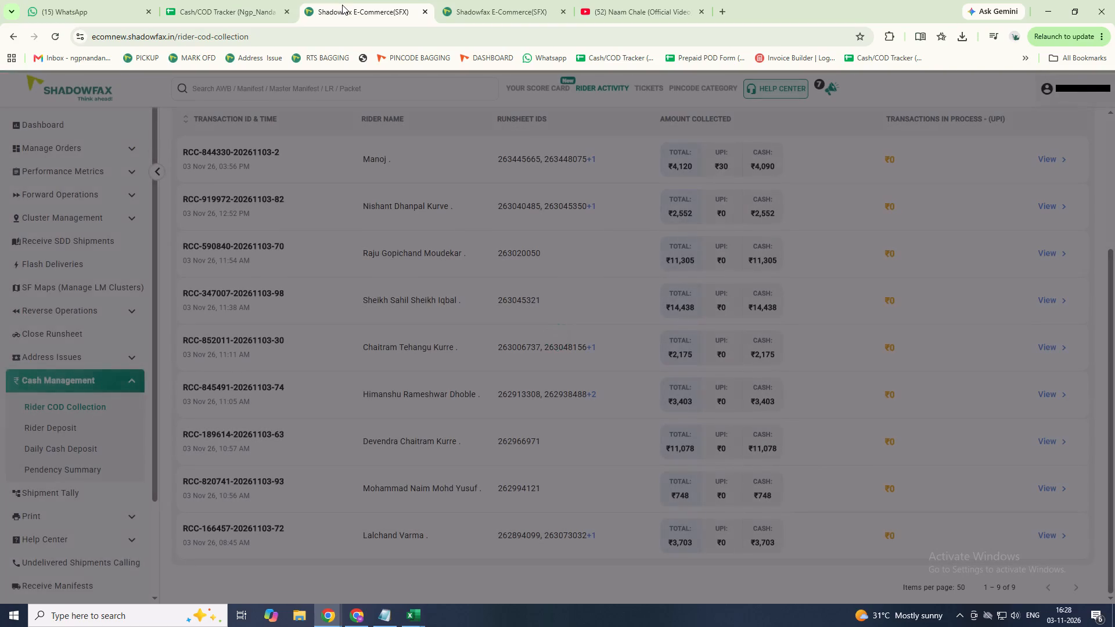